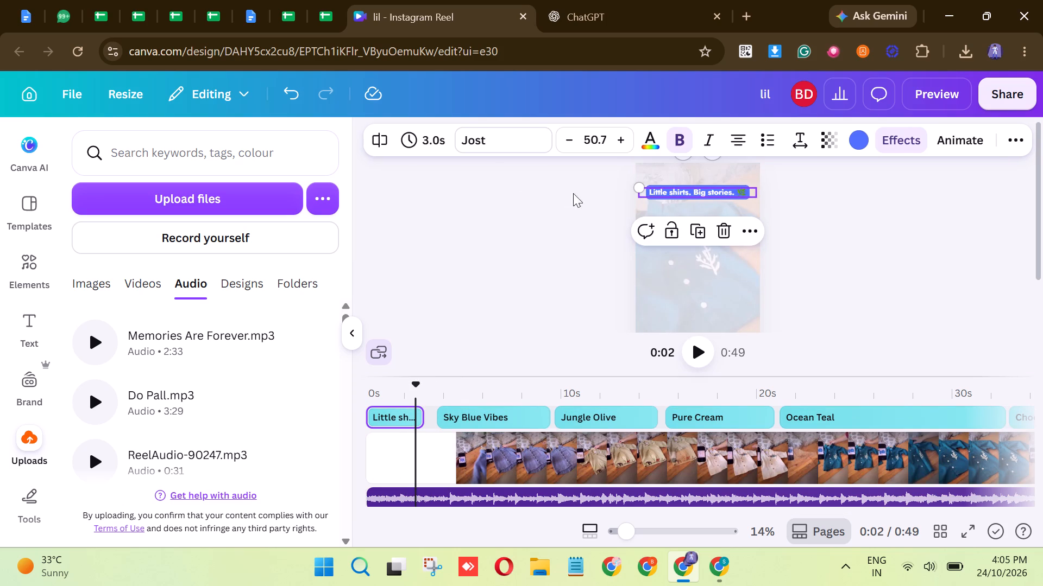
# Try Helvetica Now on the "Little shirts. Big stories." caption, and set its font to Georgia Pro.
pyautogui.click(494, 145)
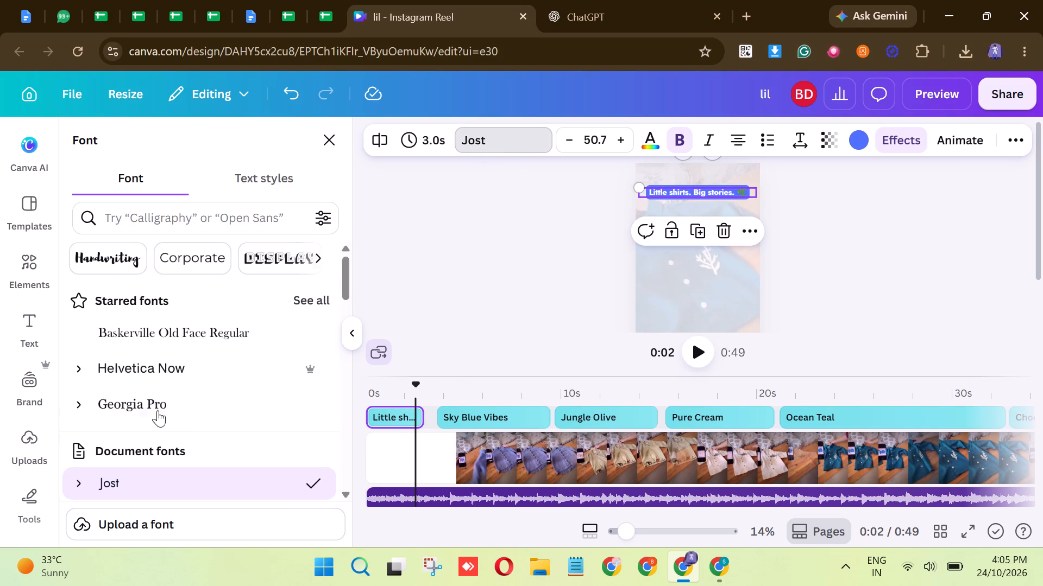
pyautogui.click(152, 378)
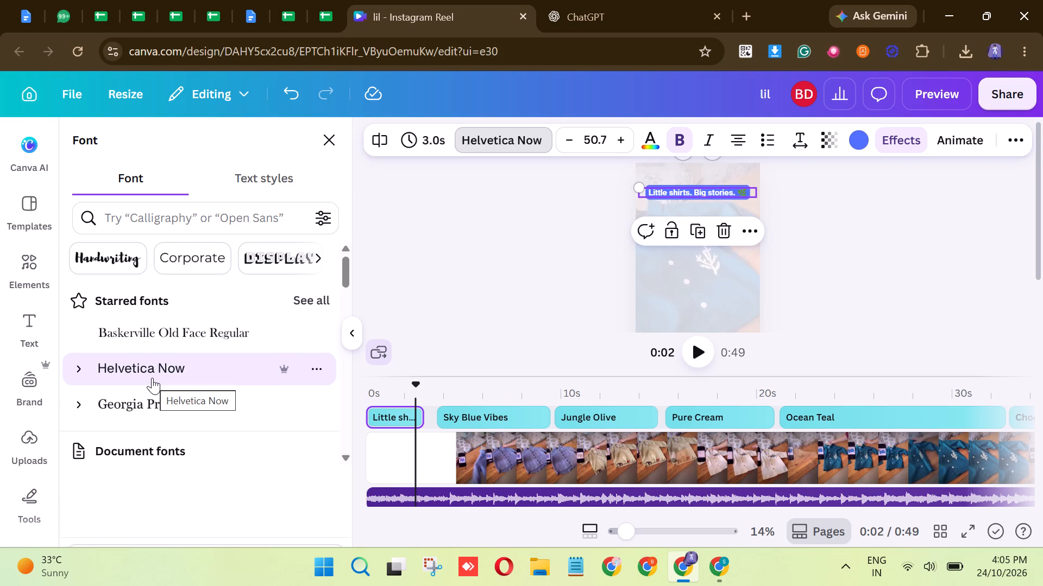
pyautogui.click(162, 410)
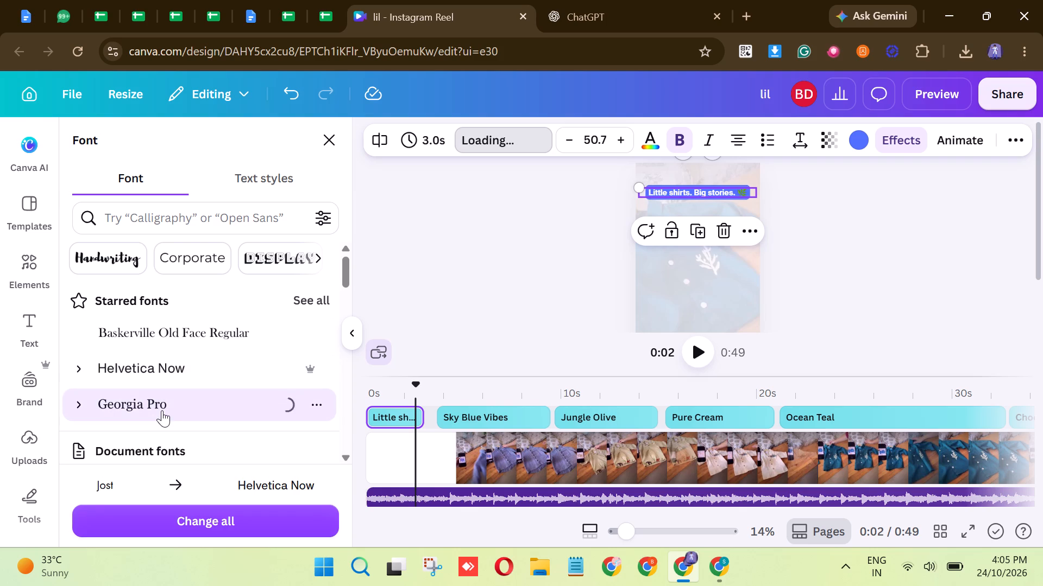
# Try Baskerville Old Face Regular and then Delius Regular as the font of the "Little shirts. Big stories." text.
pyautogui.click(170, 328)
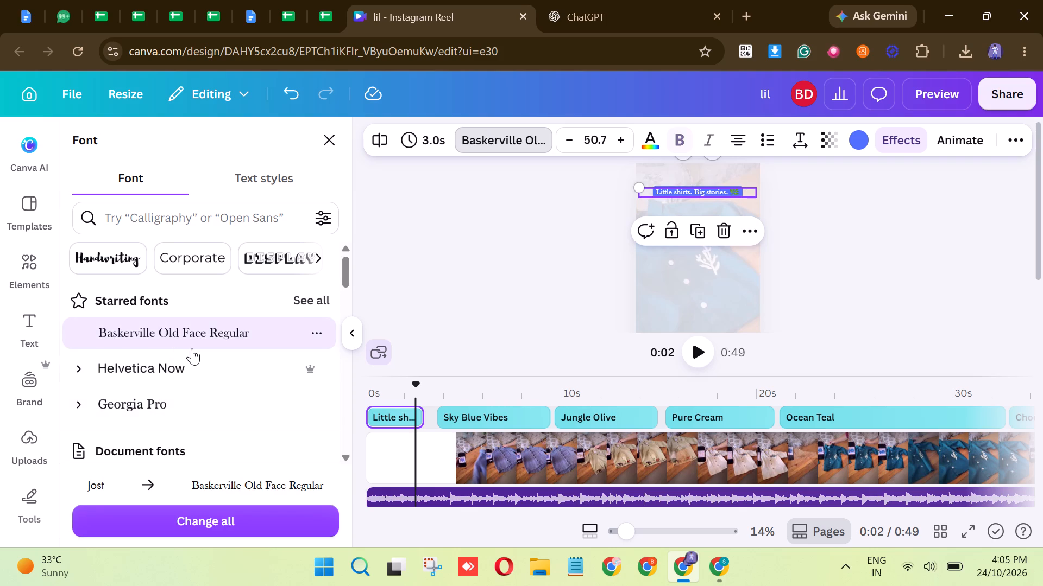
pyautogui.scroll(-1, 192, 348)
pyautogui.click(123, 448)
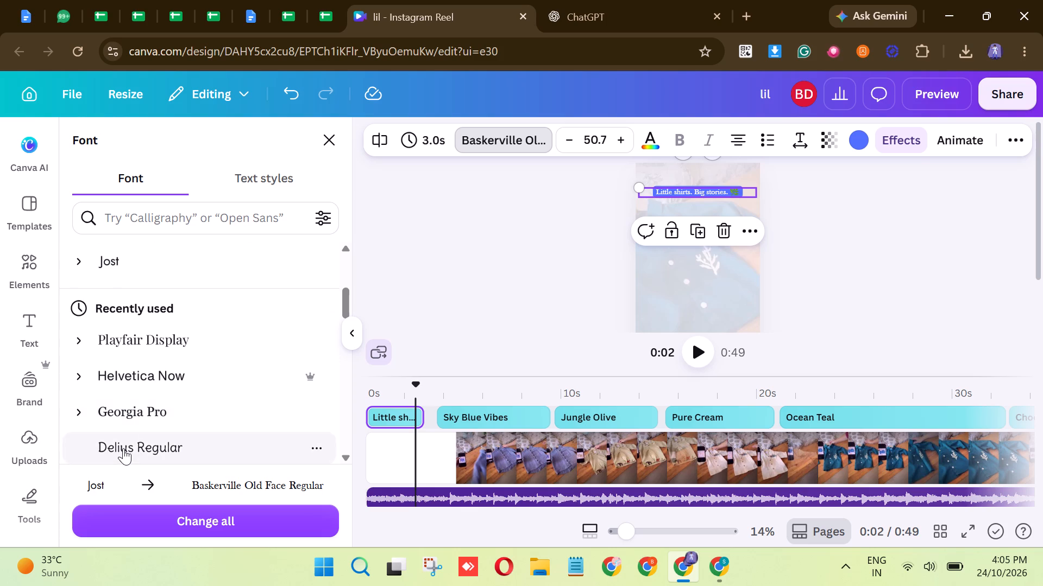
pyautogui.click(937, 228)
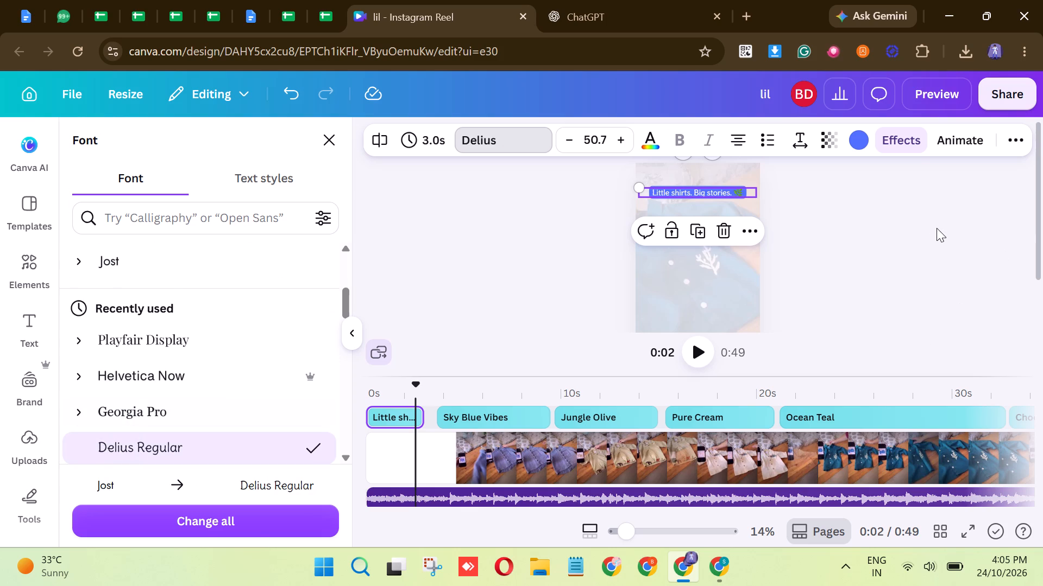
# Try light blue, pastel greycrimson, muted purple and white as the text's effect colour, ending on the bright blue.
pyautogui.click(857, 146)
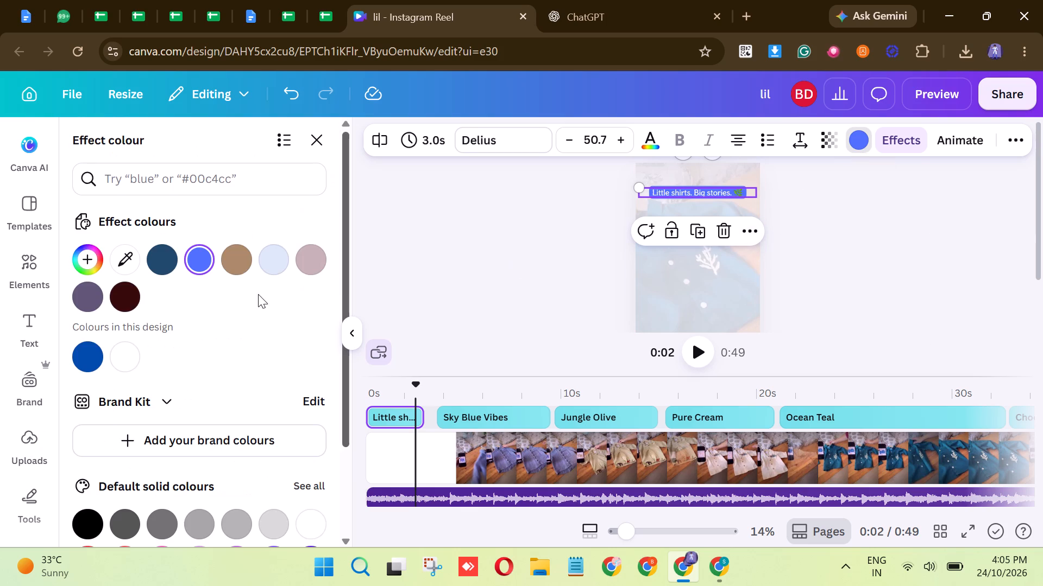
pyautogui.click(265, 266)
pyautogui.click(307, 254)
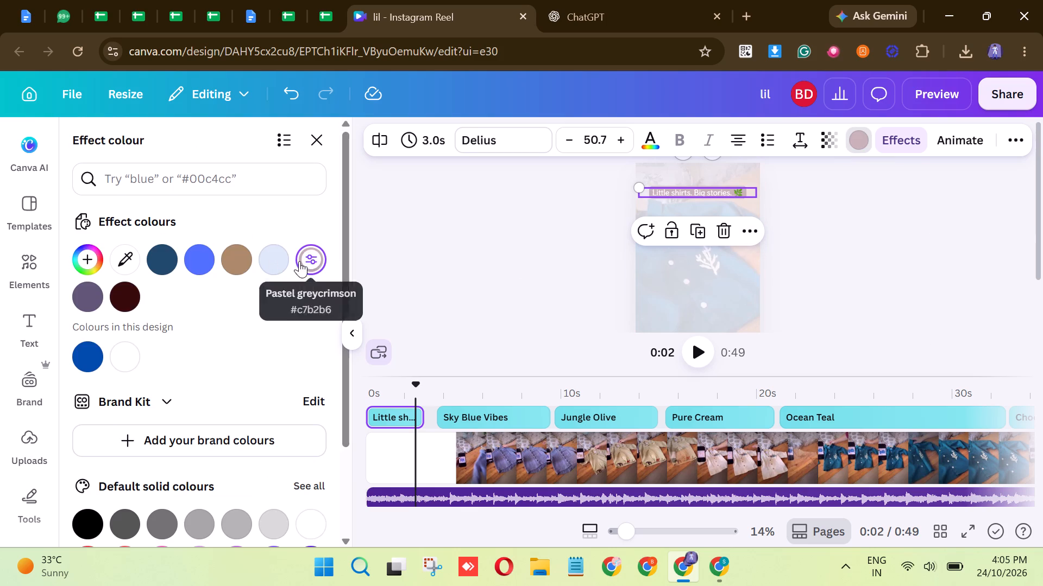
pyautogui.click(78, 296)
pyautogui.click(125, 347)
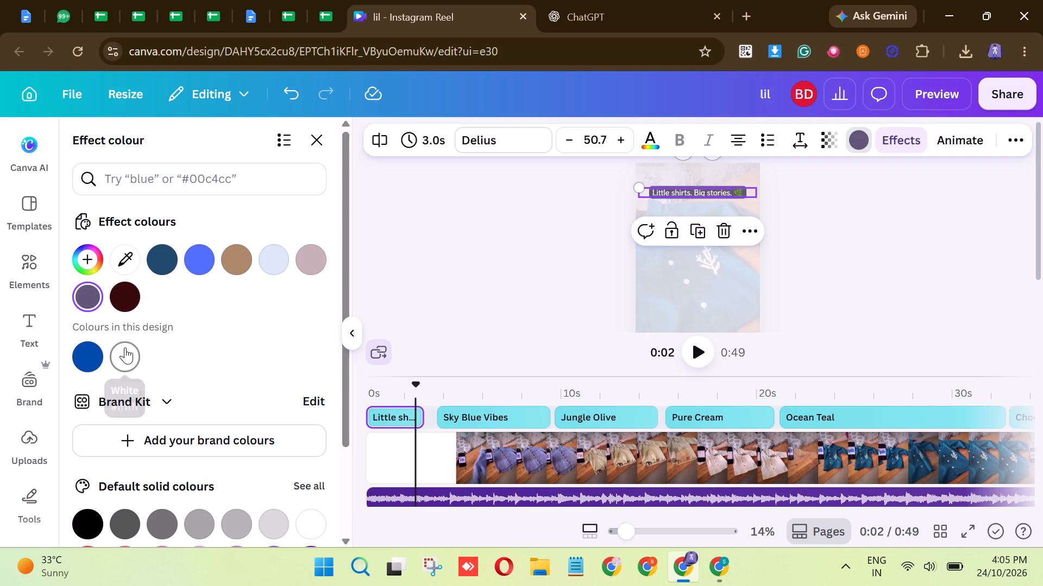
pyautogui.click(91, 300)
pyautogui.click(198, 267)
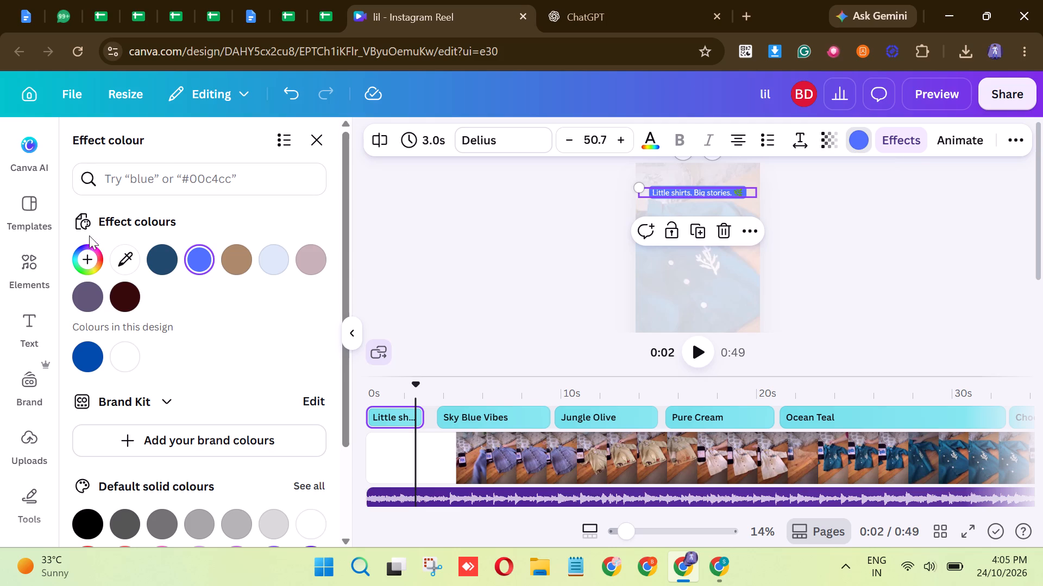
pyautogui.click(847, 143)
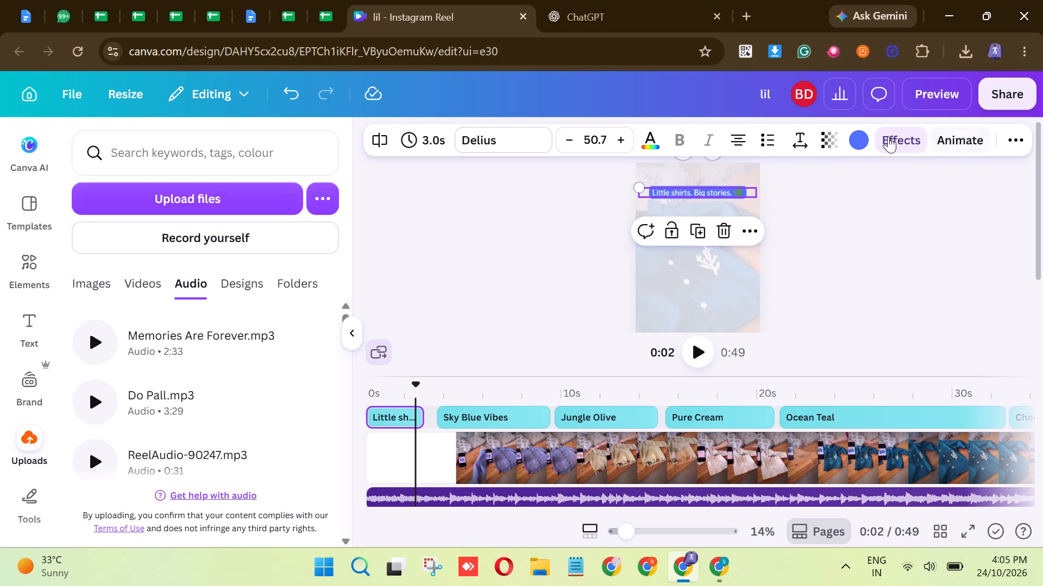
# Turn off the Background effect on the "Little shirts. Big stories." text and deselect it.
pyautogui.click(880, 137)
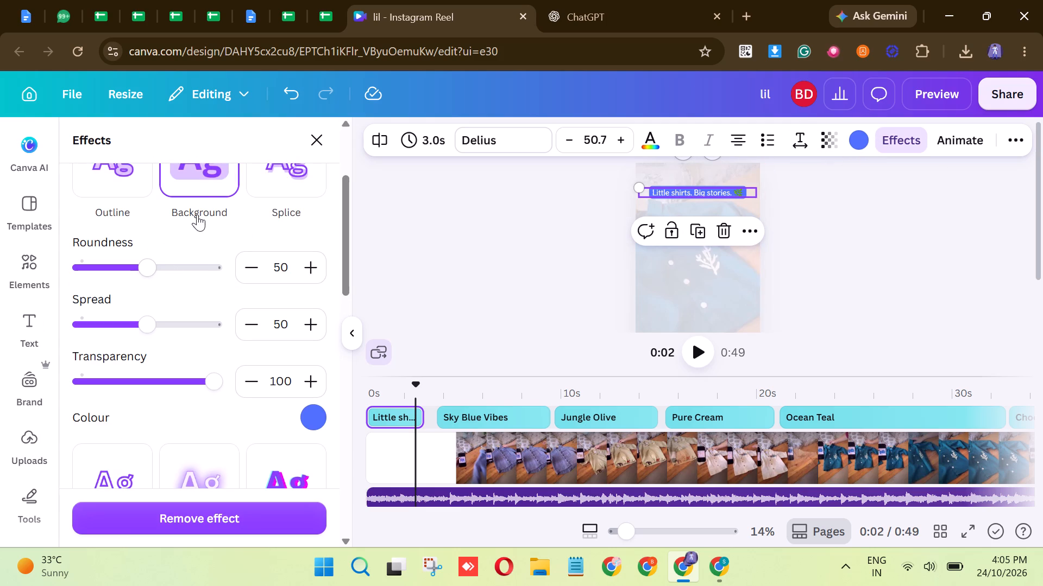
pyautogui.click(203, 184)
pyautogui.click(199, 180)
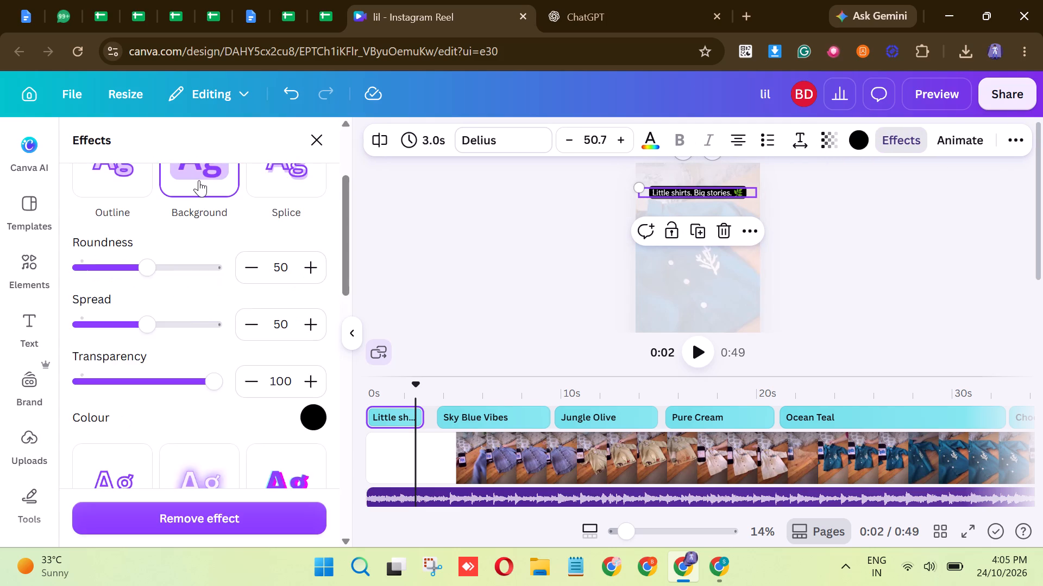
pyautogui.click(199, 180)
pyautogui.click(887, 240)
pyautogui.click(876, 207)
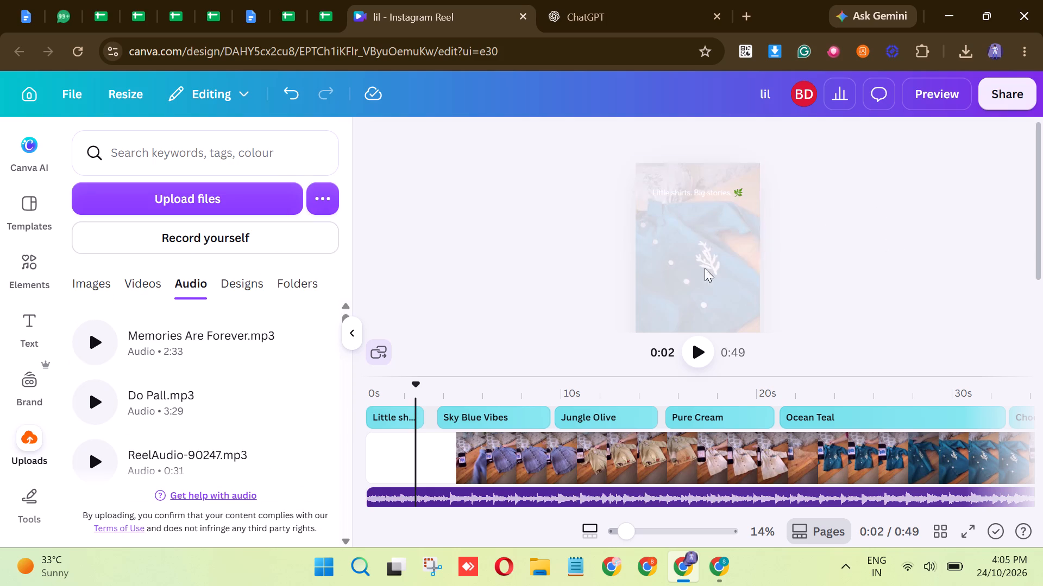
# Play the opening of the reel from the start to check how the text looks.
pyautogui.moveTo(415, 391); pyautogui.dragTo(277, 402)
pyautogui.press('space')
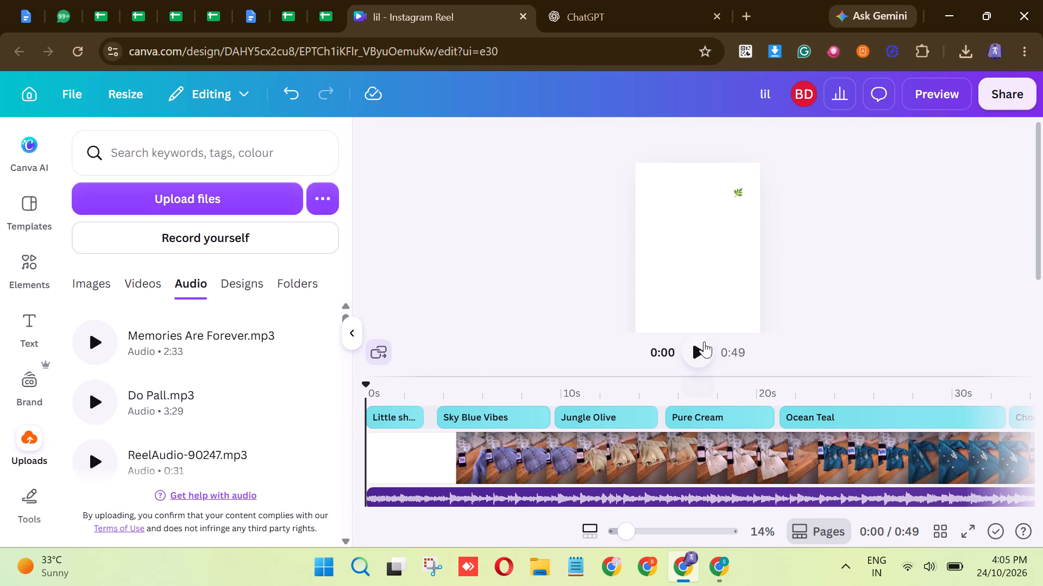
pyautogui.press('space')
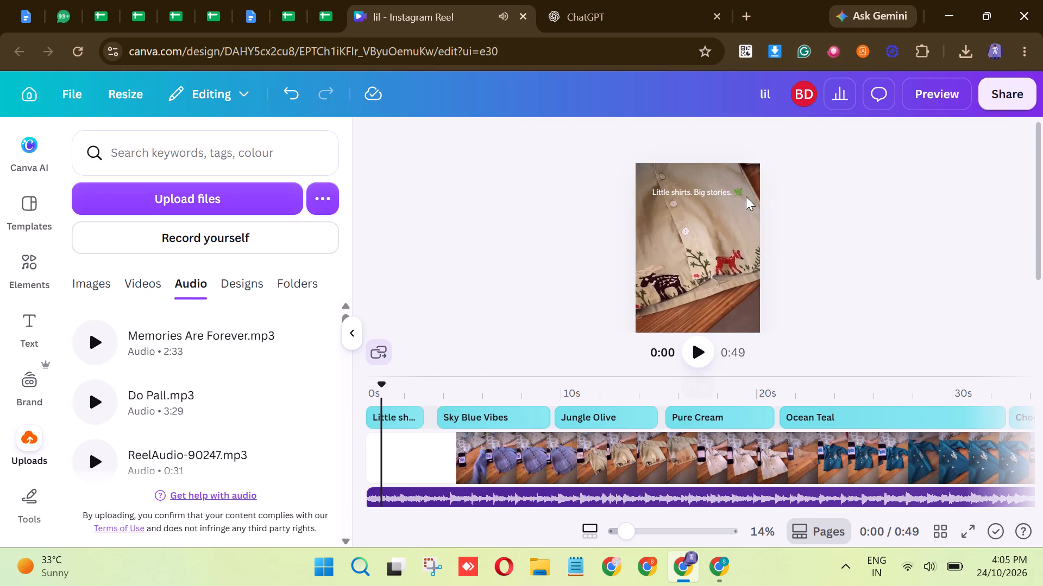
# Delete the leaf emoji and the space before it from the end of the "Little shirts. Big stories." text.
pyautogui.doubleClick(732, 194)
pyautogui.click(732, 194)
pyautogui.click(742, 189)
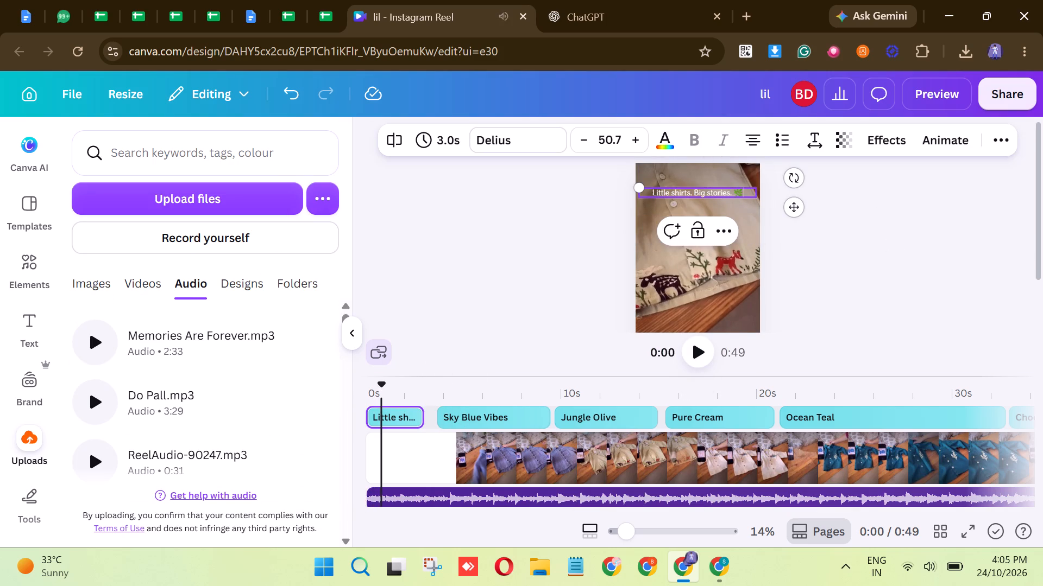
pyautogui.press('BackSpace')
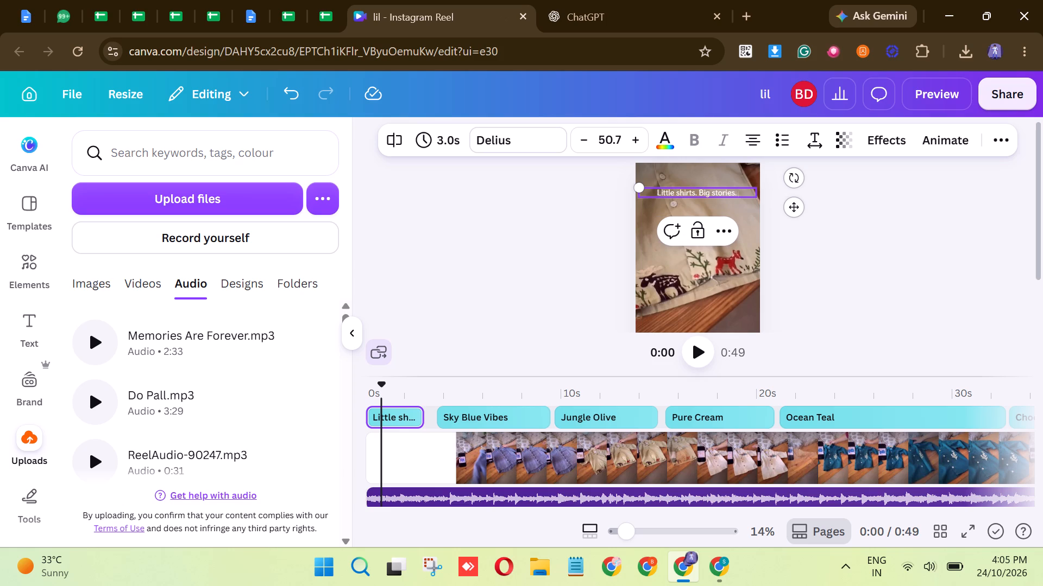
pyautogui.press('BackSpace')
pyautogui.click(845, 231)
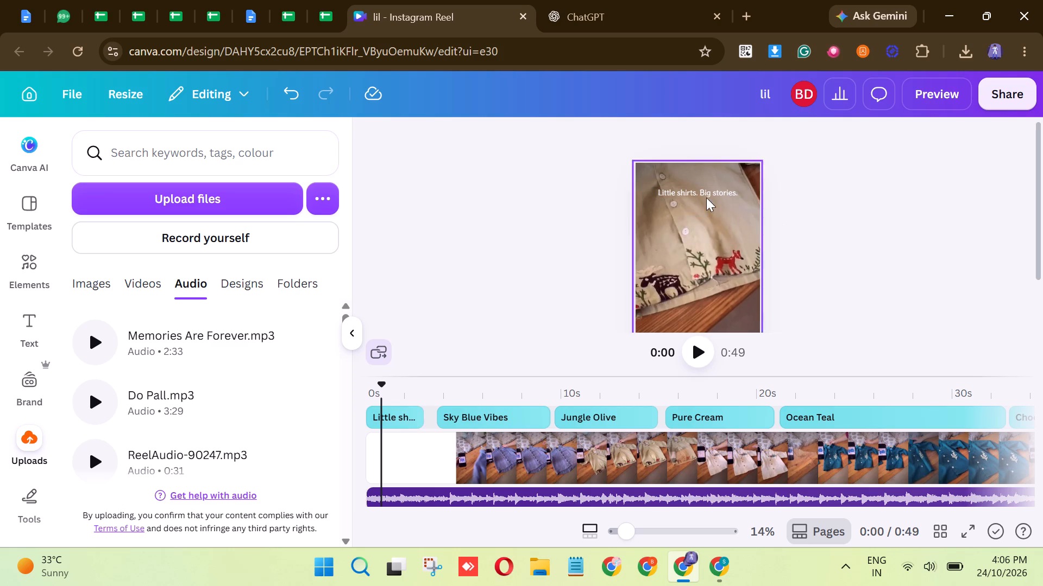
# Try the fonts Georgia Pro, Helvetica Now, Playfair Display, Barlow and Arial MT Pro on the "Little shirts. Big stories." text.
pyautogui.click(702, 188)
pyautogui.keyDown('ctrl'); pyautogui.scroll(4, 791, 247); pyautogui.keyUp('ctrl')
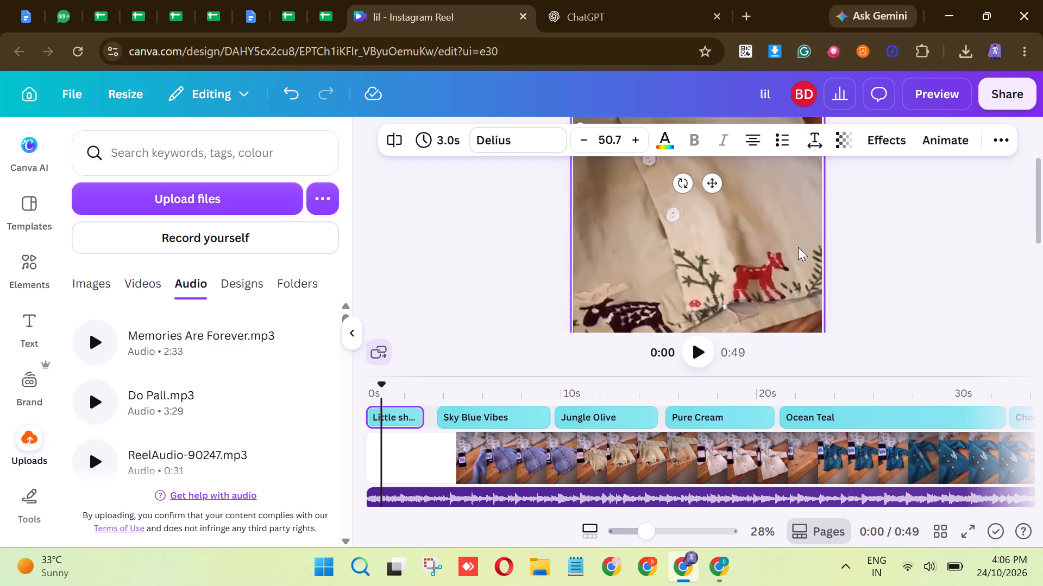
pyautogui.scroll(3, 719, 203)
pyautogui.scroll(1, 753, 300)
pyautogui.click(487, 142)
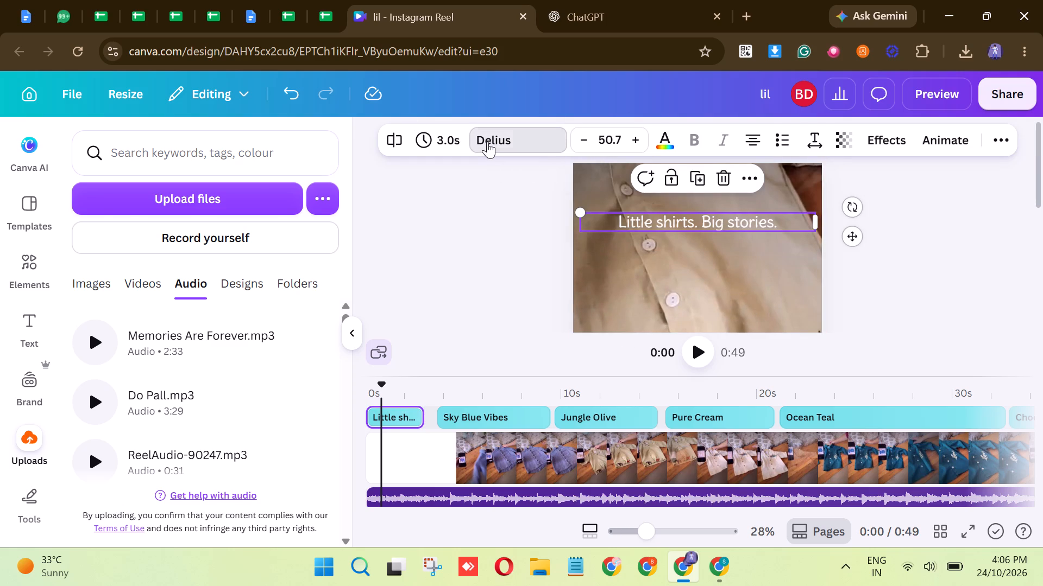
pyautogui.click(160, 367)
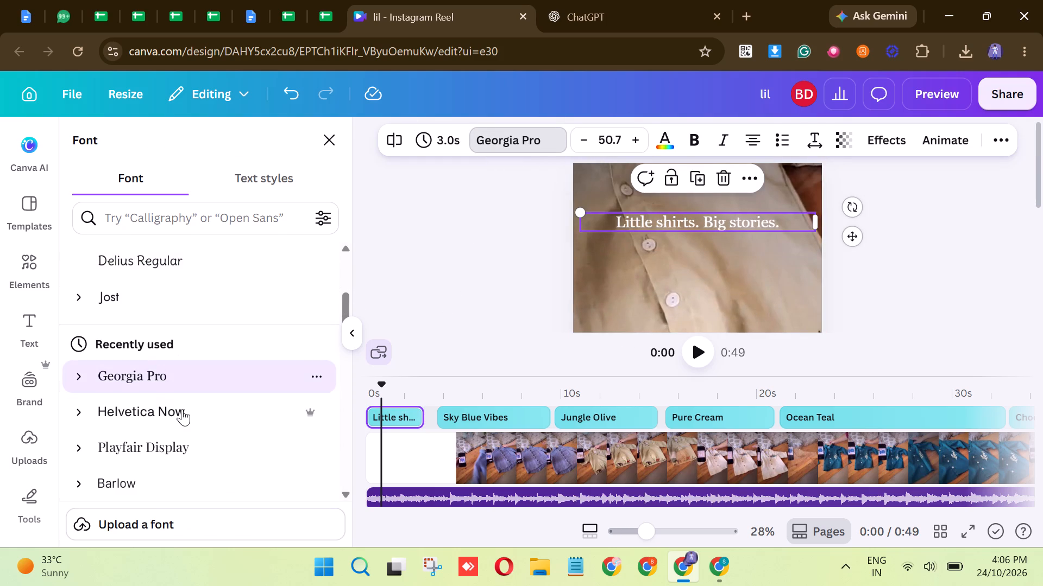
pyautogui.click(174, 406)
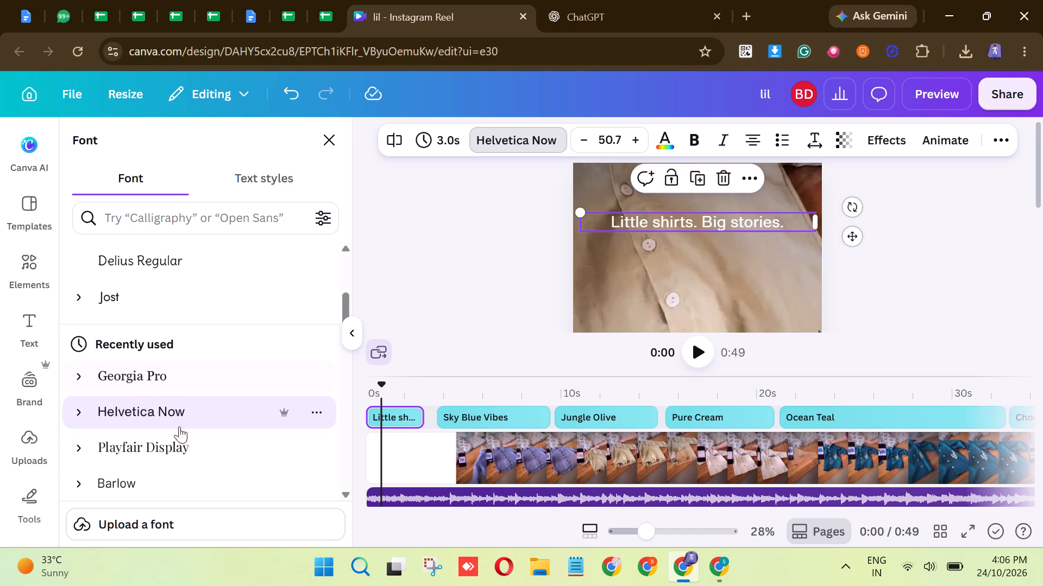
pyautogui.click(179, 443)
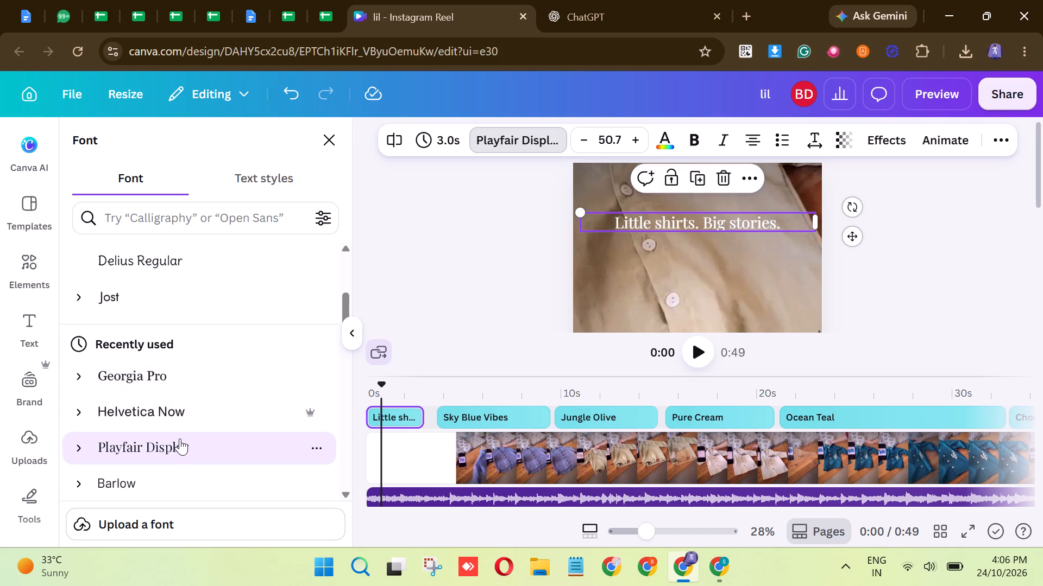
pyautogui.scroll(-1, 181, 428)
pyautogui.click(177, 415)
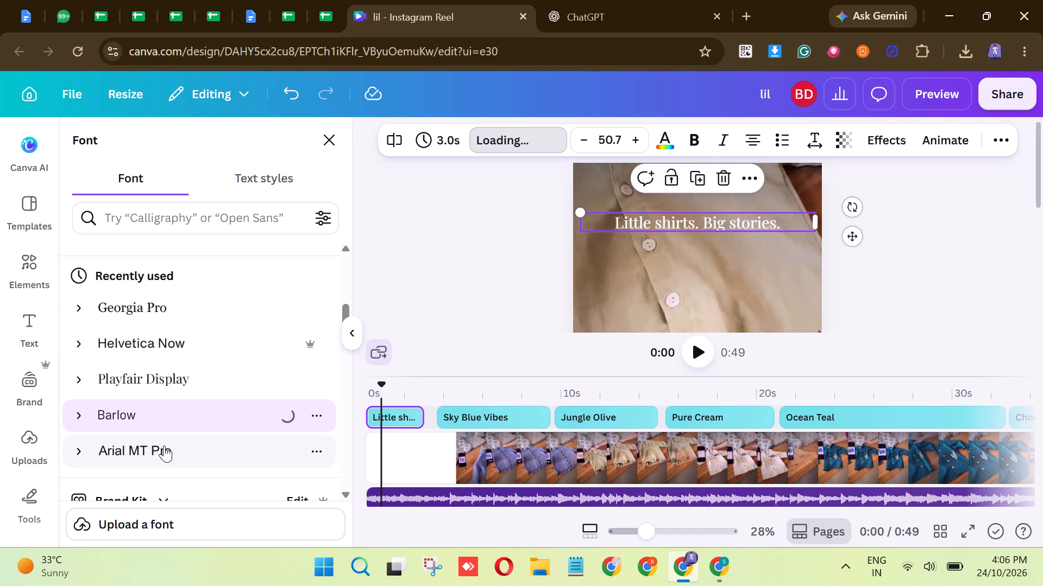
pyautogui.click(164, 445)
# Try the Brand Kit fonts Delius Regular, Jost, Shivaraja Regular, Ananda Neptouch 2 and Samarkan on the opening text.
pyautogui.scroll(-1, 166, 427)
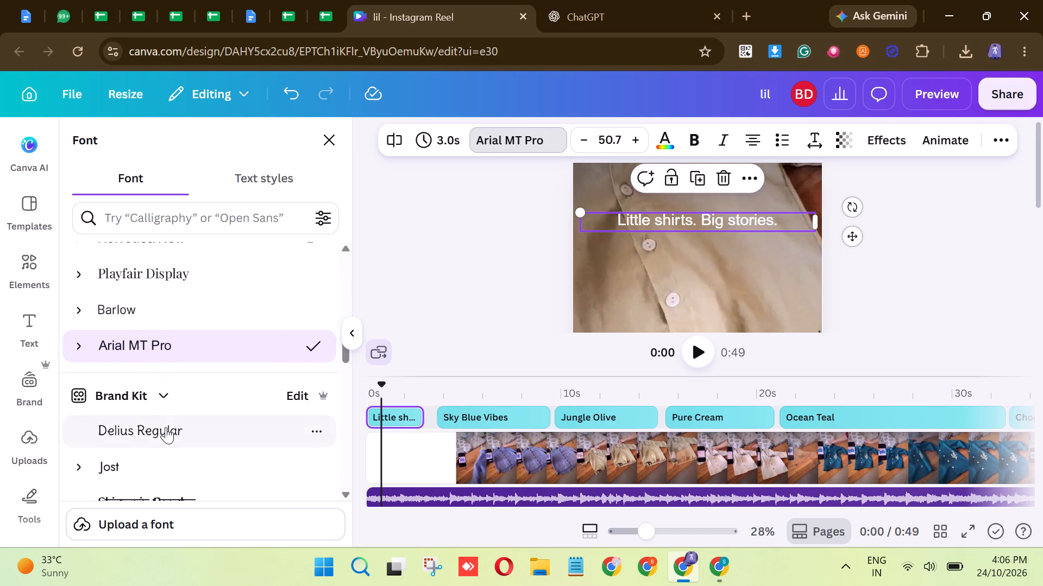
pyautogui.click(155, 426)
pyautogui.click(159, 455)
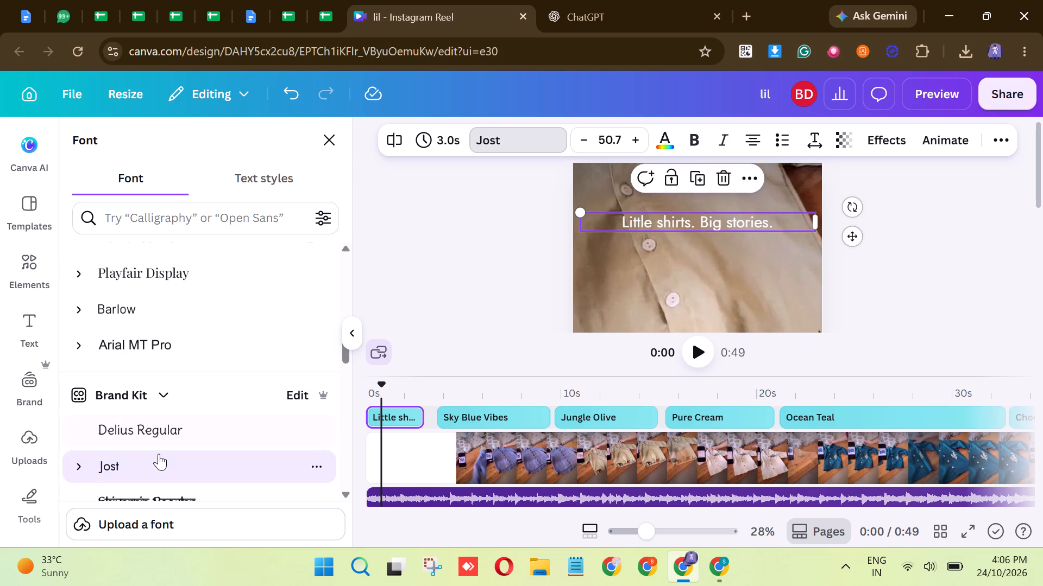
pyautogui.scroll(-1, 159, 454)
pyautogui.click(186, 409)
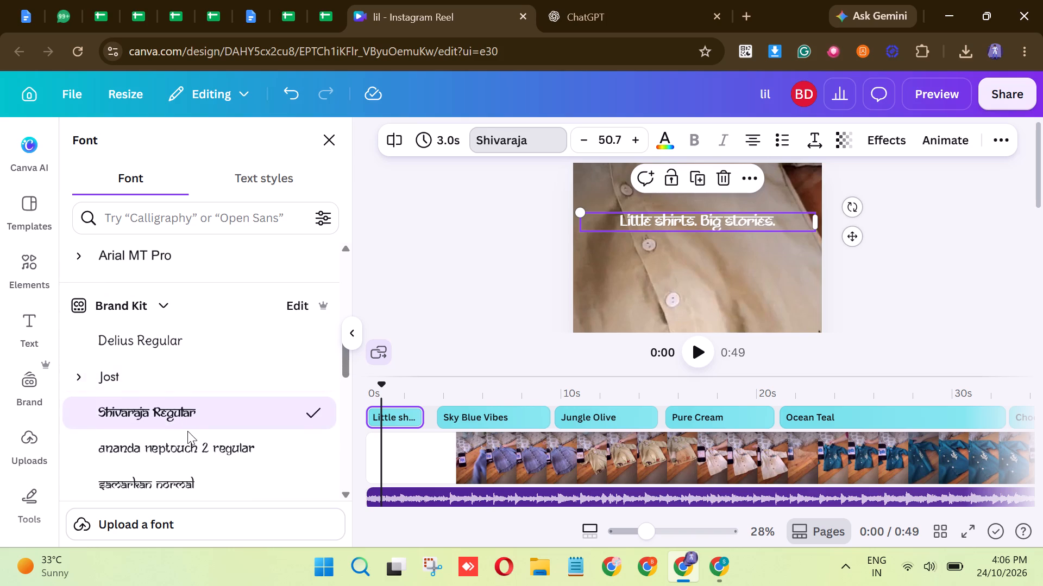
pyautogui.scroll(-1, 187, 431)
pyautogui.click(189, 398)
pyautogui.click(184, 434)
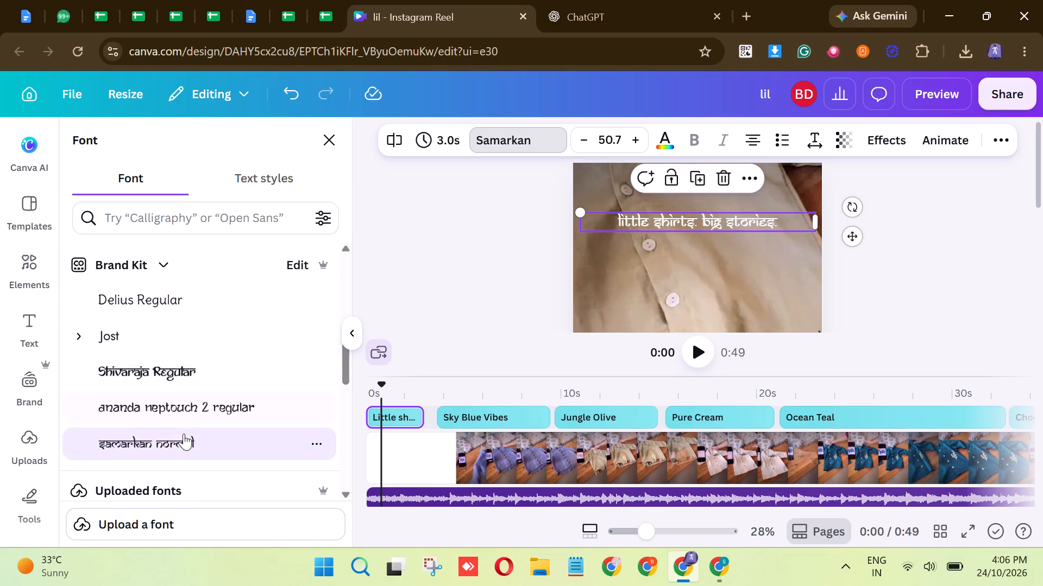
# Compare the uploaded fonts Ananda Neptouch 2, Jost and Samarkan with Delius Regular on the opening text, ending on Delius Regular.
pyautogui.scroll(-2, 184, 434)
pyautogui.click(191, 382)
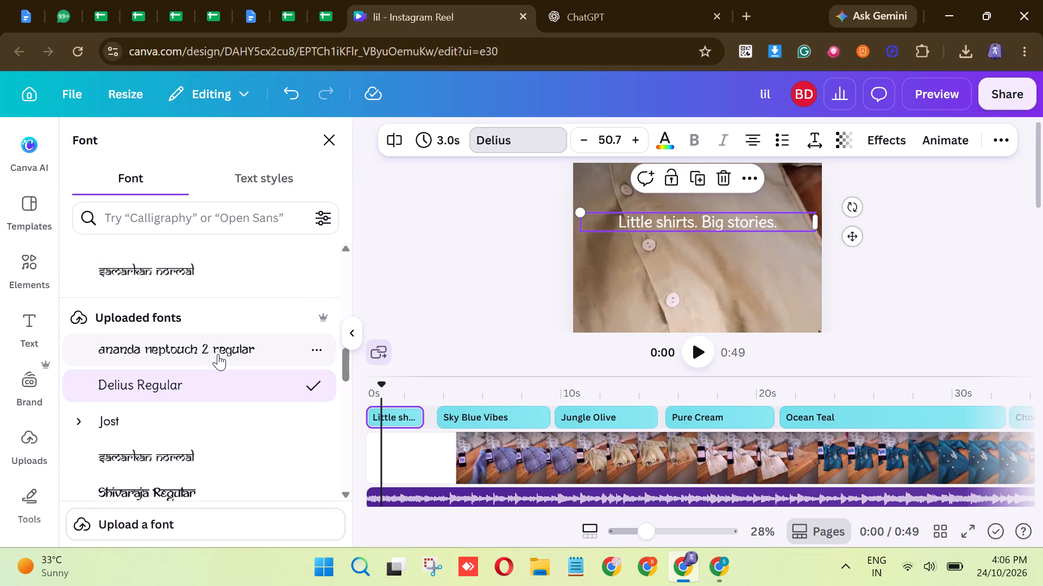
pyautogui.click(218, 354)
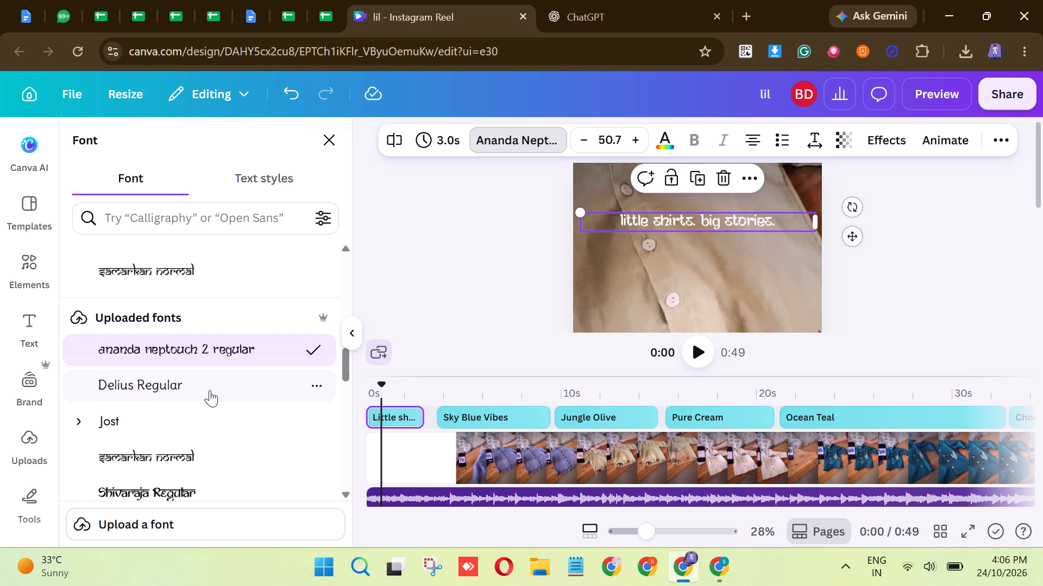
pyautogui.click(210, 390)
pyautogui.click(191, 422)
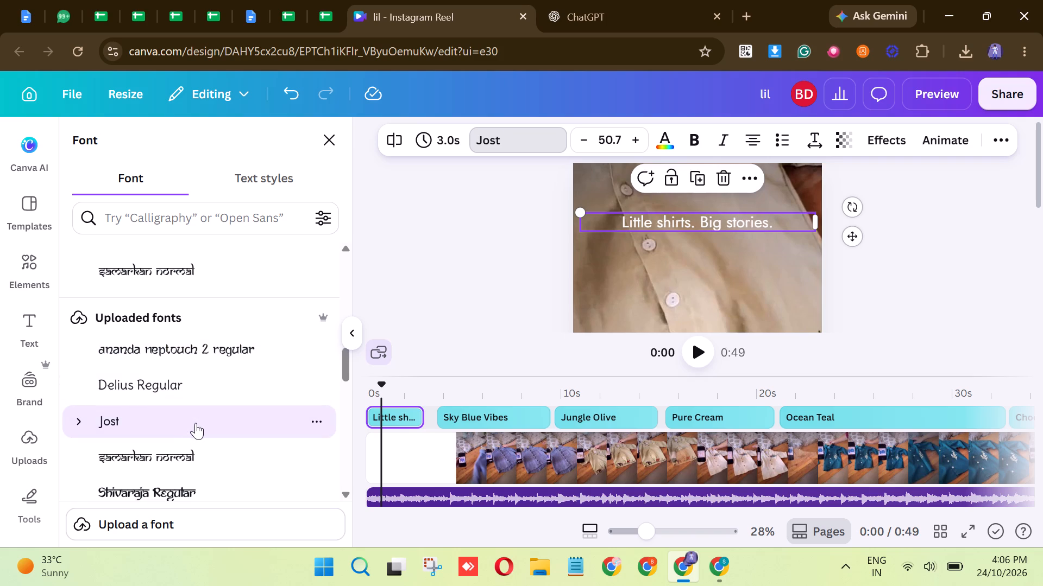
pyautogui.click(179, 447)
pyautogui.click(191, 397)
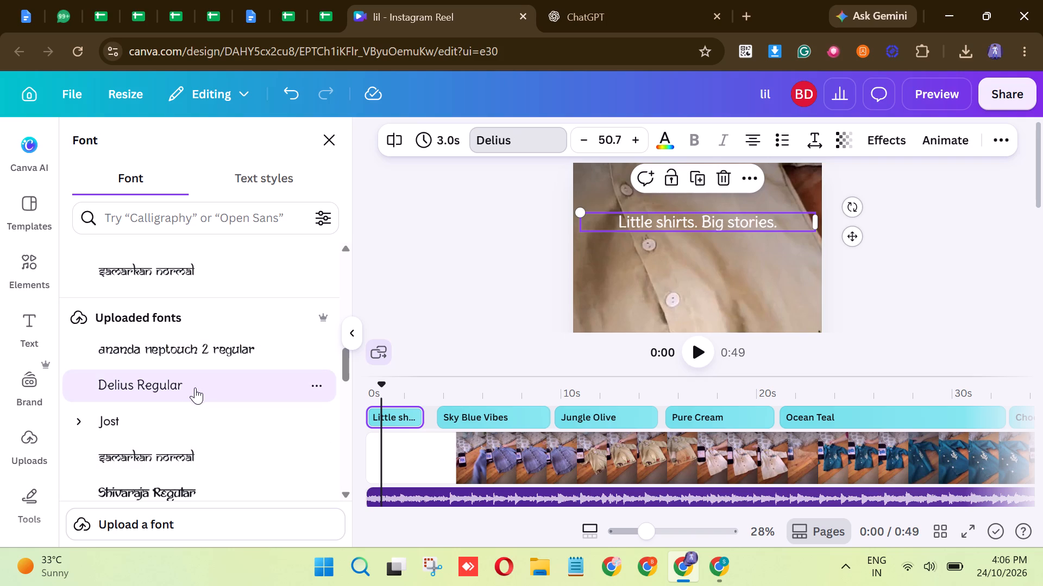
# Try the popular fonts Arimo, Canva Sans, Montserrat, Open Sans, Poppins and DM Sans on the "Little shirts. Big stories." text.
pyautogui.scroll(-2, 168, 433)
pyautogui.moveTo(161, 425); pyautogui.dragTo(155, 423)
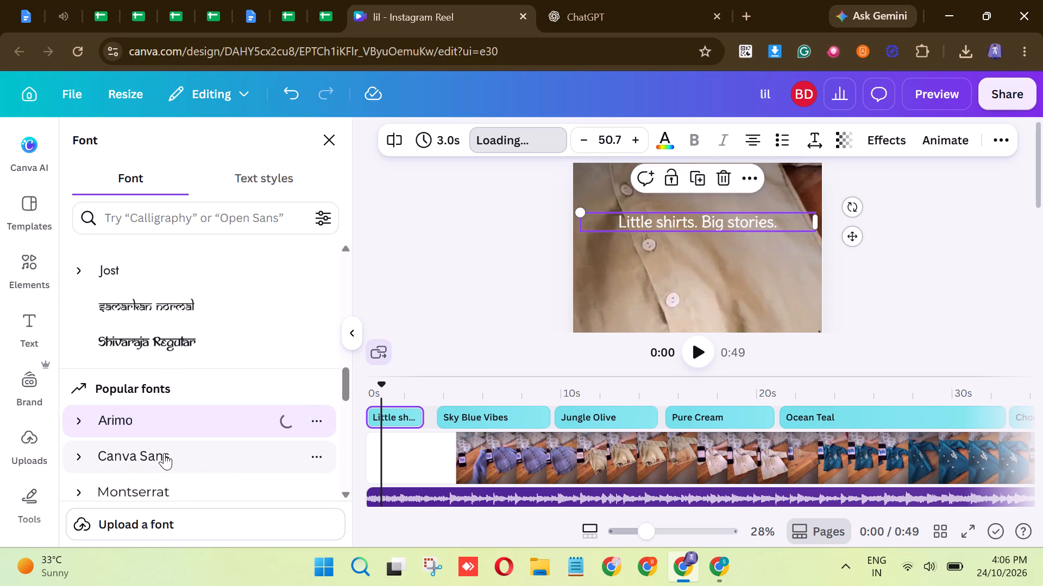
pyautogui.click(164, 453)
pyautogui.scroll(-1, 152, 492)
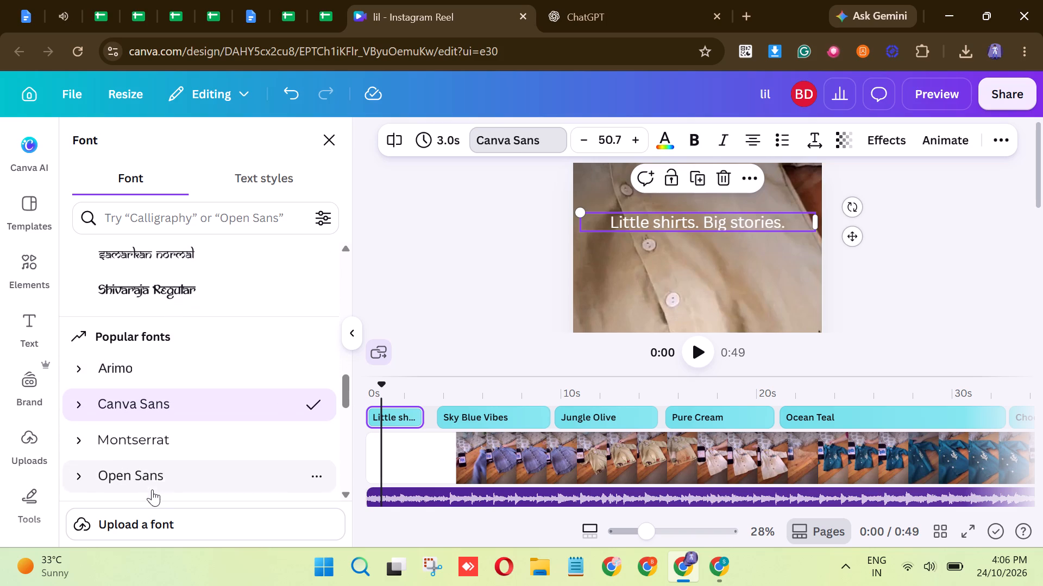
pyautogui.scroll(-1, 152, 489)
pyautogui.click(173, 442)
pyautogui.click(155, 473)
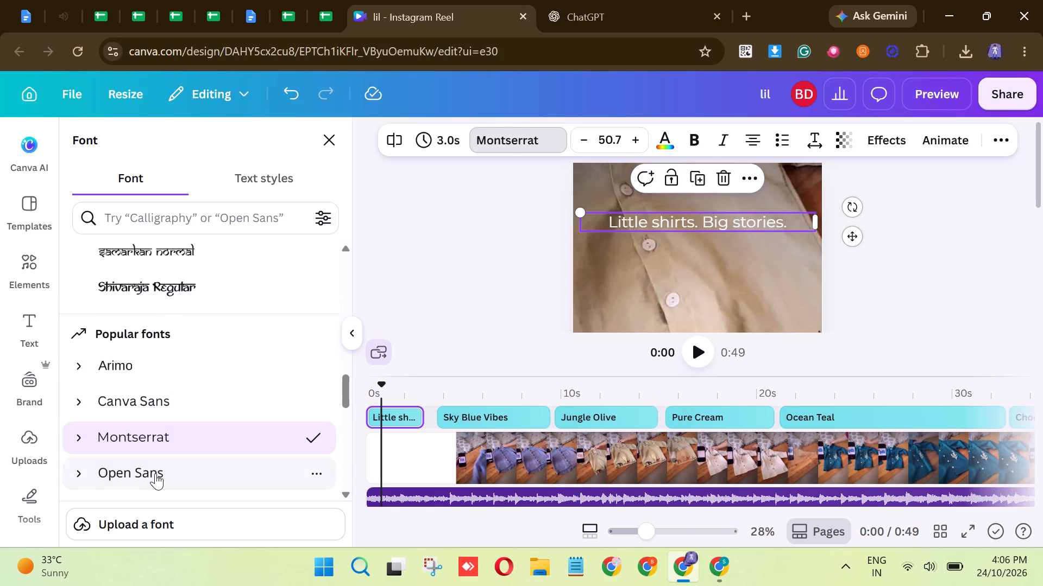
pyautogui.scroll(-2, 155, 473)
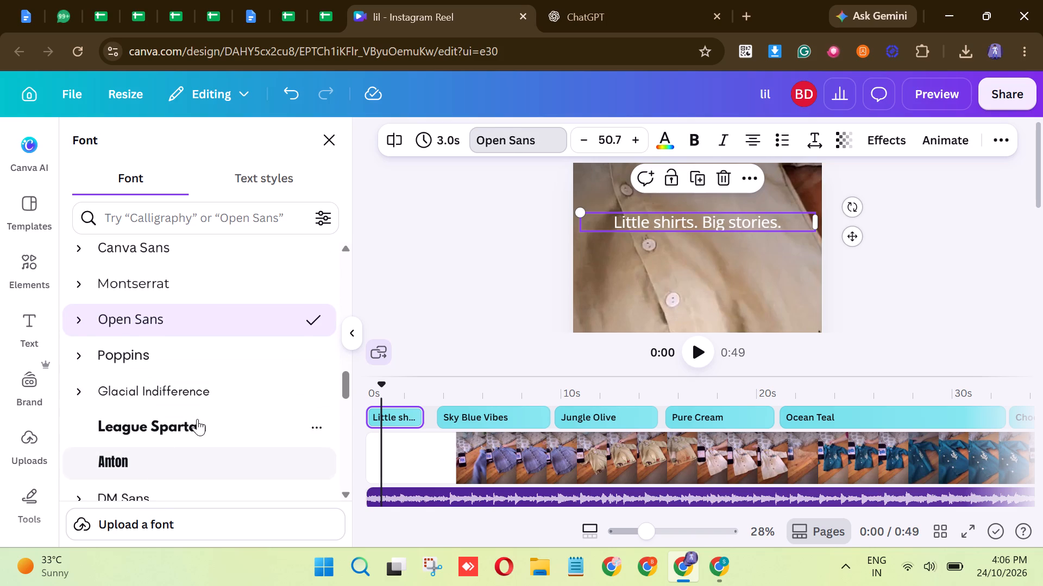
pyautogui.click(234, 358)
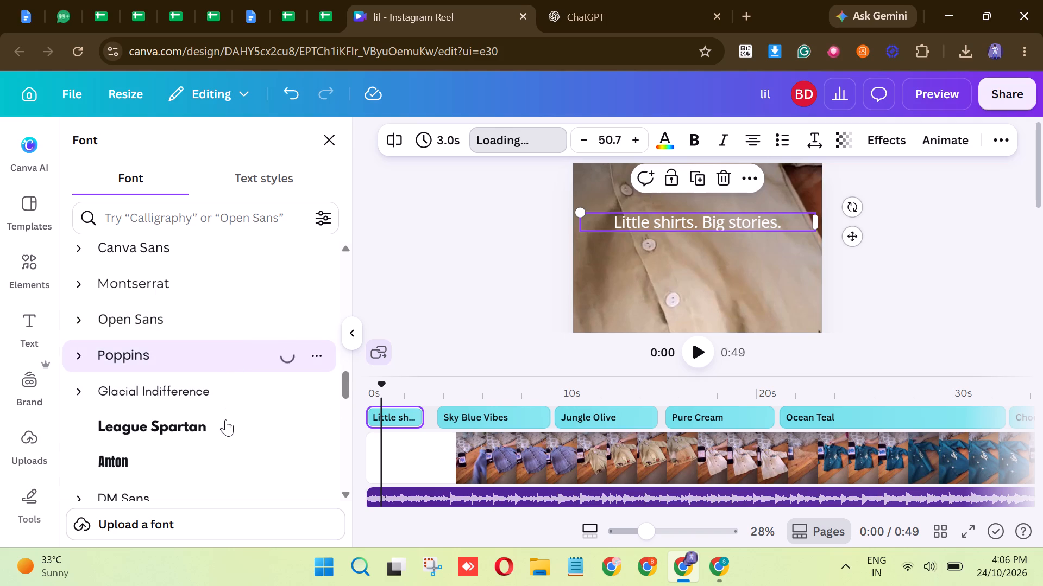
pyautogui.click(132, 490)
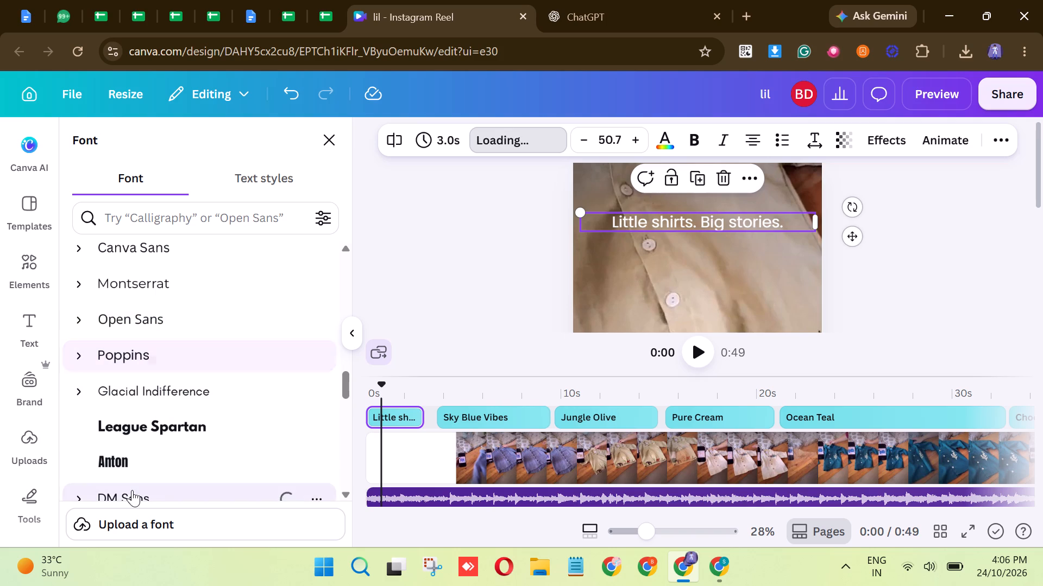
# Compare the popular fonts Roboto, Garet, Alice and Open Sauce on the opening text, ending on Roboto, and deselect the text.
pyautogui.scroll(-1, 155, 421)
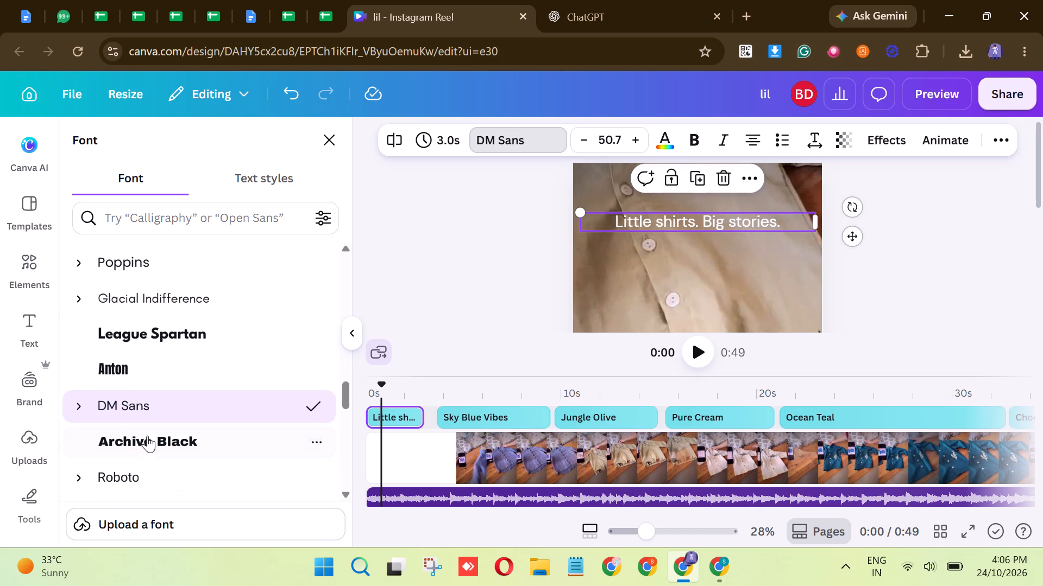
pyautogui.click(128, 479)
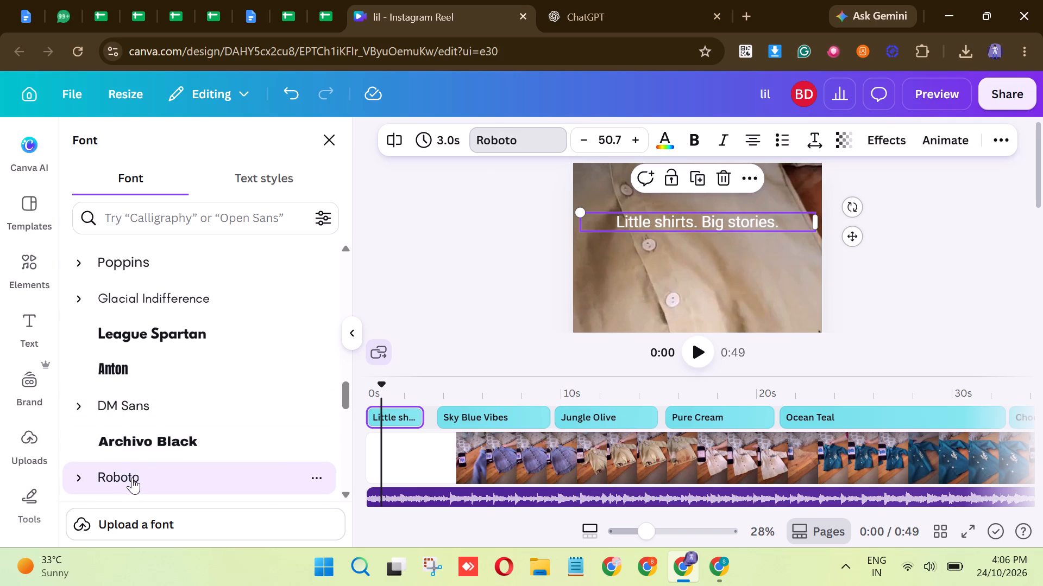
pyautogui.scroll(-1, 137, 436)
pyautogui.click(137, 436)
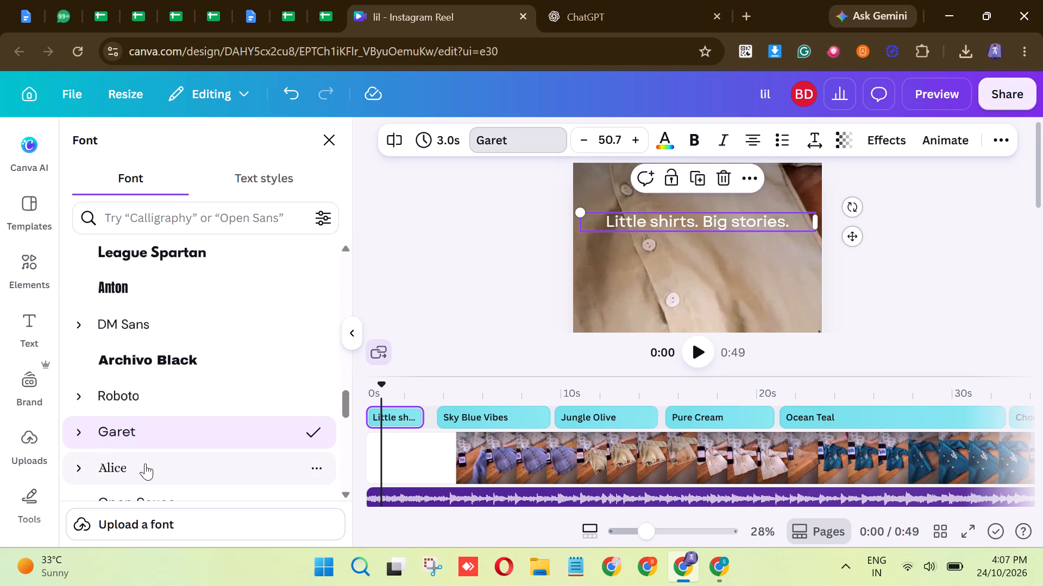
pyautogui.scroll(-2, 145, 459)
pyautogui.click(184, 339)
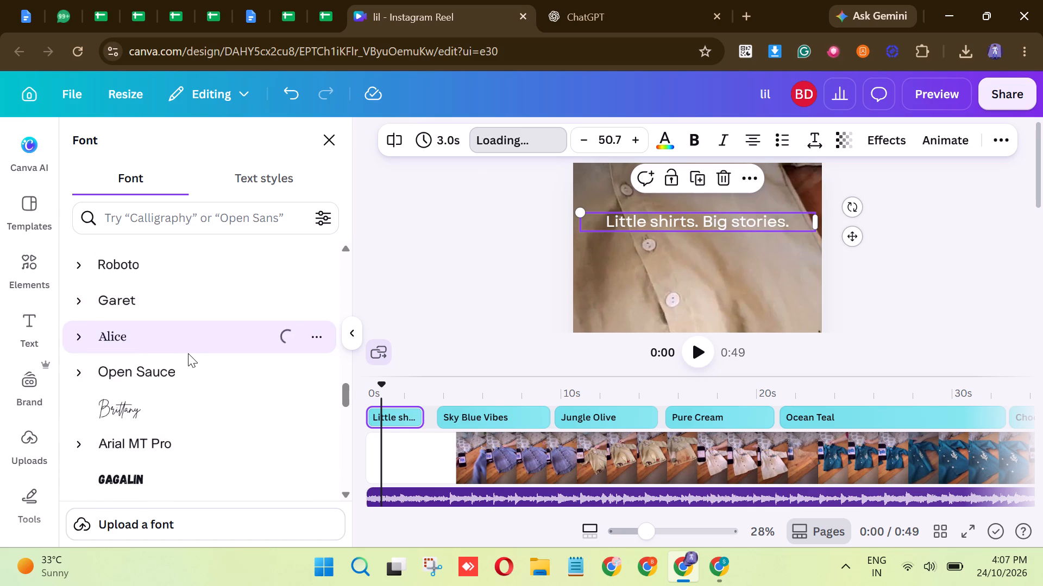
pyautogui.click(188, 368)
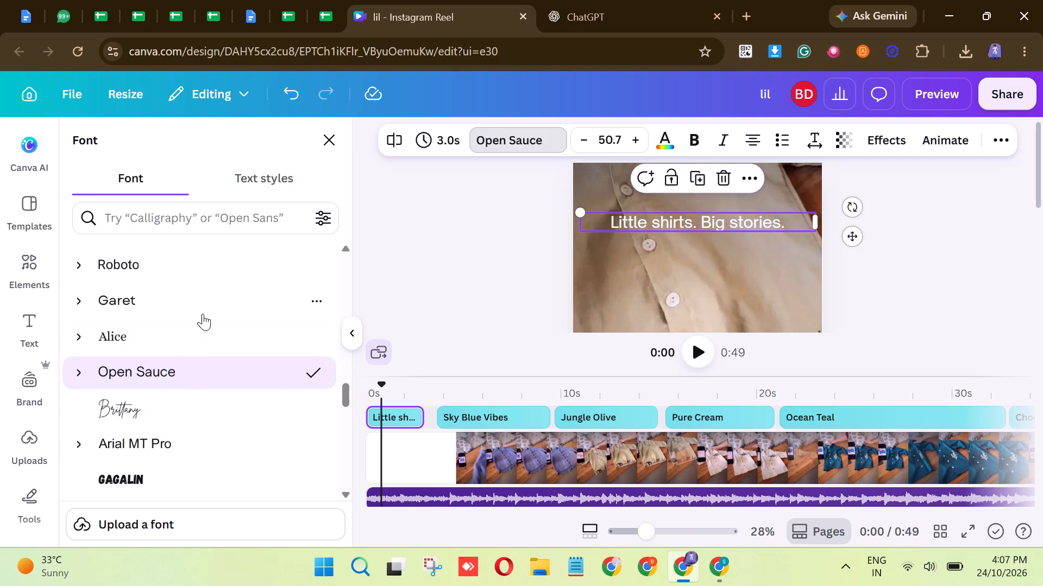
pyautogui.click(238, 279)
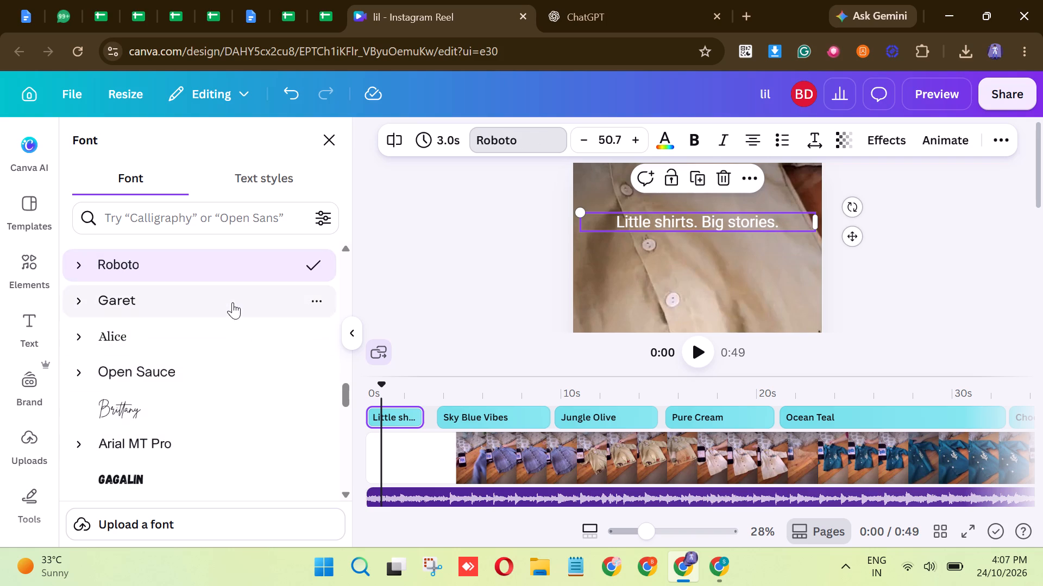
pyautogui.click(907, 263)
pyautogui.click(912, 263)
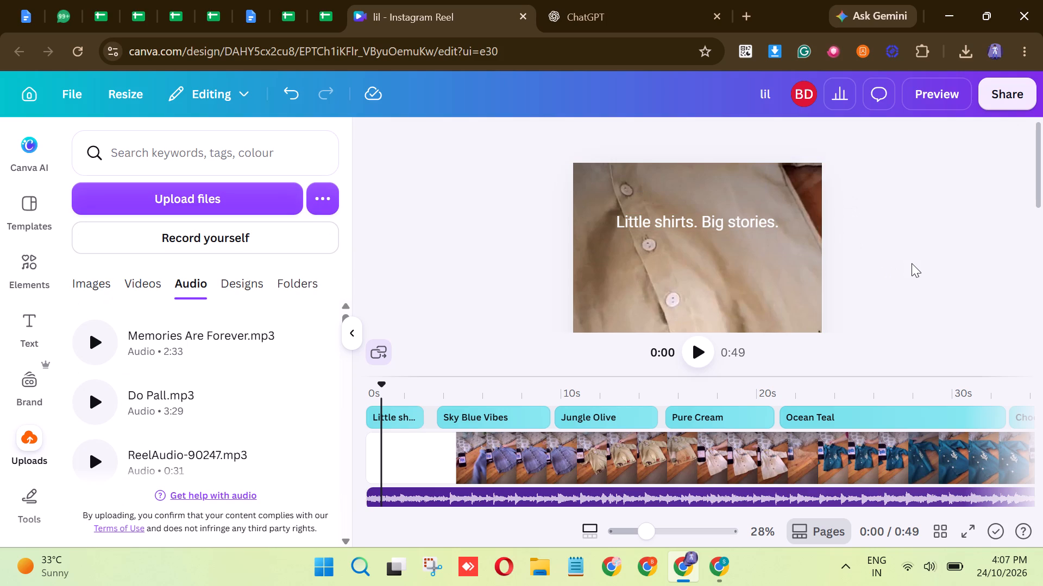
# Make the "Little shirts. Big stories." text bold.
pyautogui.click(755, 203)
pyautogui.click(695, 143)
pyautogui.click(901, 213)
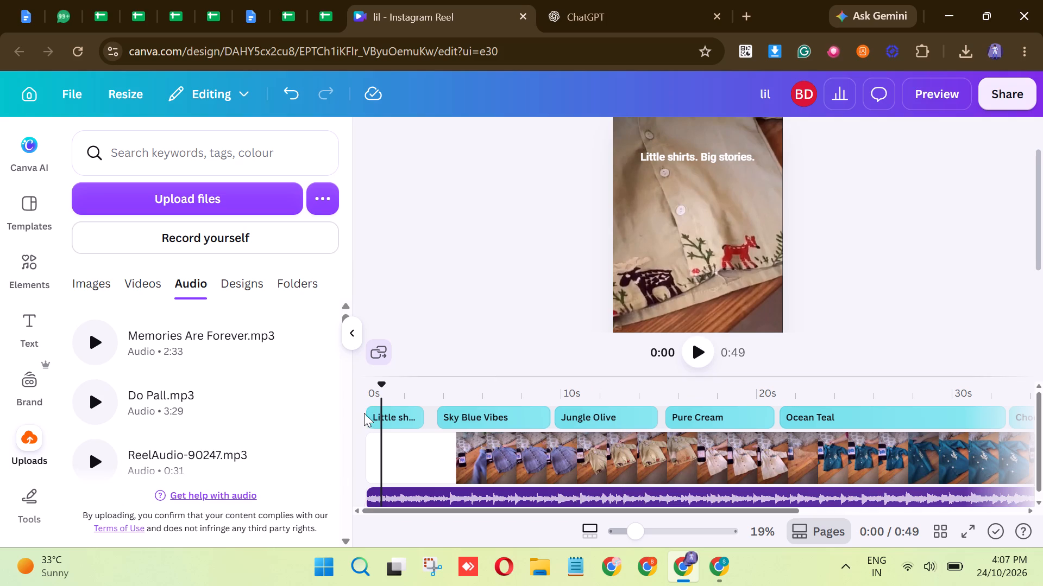
# Play back the first seconds of the reel to review how the opening text looks over the video.
pyautogui.moveTo(383, 387); pyautogui.dragTo(328, 387)
pyautogui.click(698, 350)
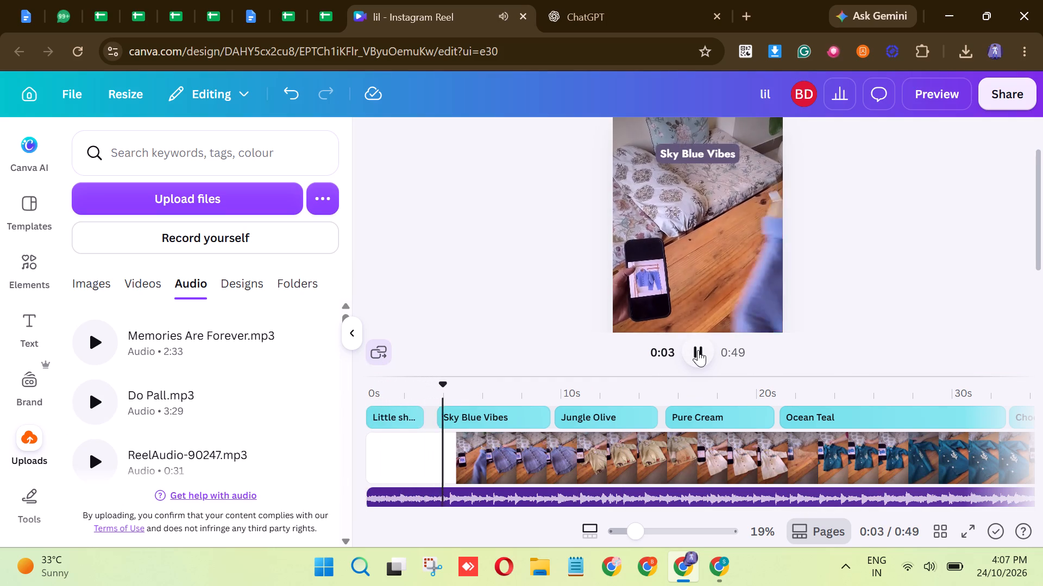
pyautogui.click(386, 381)
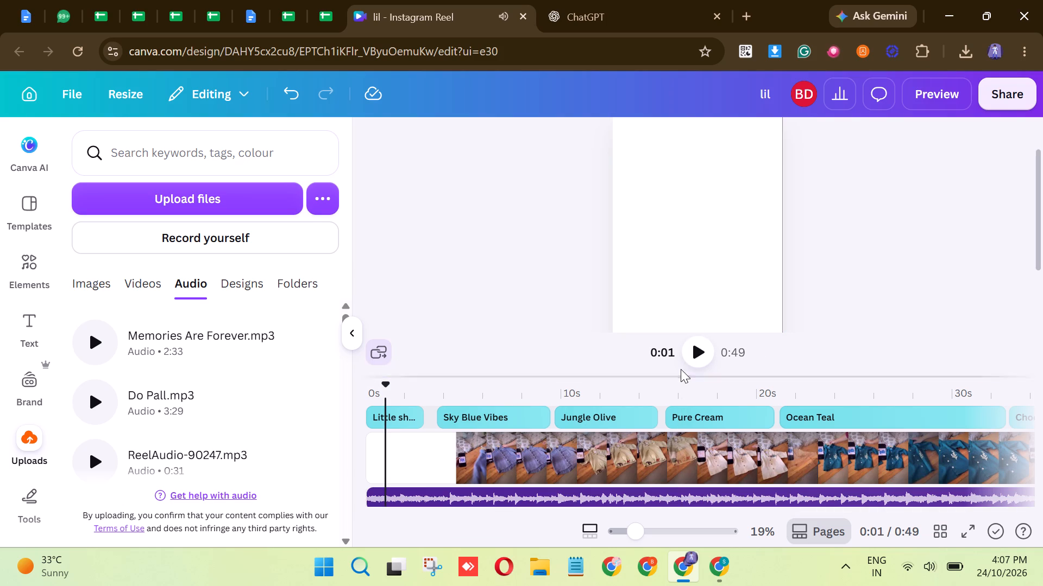
pyautogui.moveTo(698, 344); pyautogui.dragTo(698, 337)
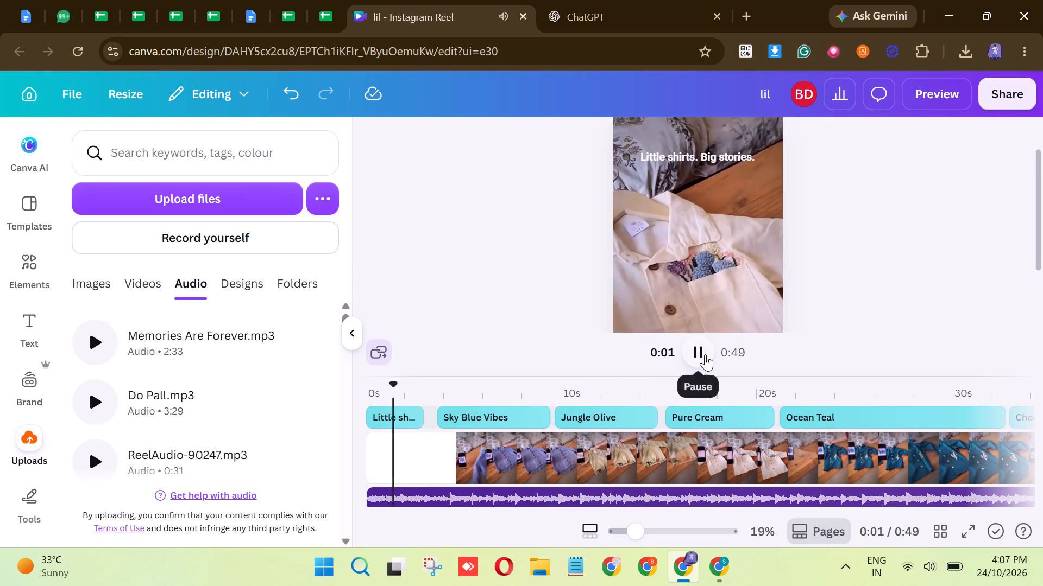
pyautogui.click(695, 351)
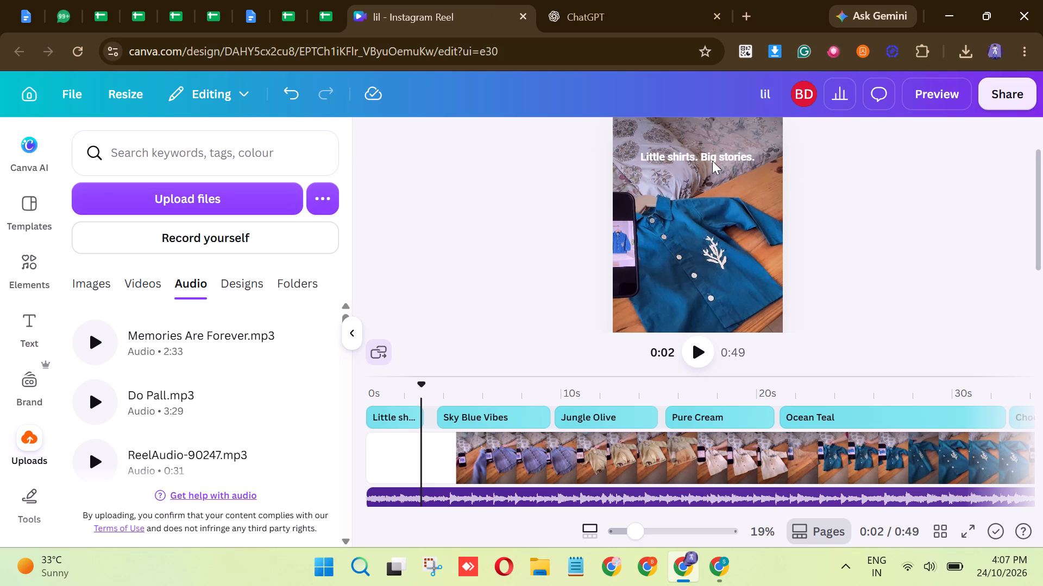
# Apply the starred font Baskerville Old Face Regular to the "Little shirts. Big stories." text.
pyautogui.keyDown('ctrl'); pyautogui.scroll(4, 712, 161); pyautogui.keyUp('ctrl')
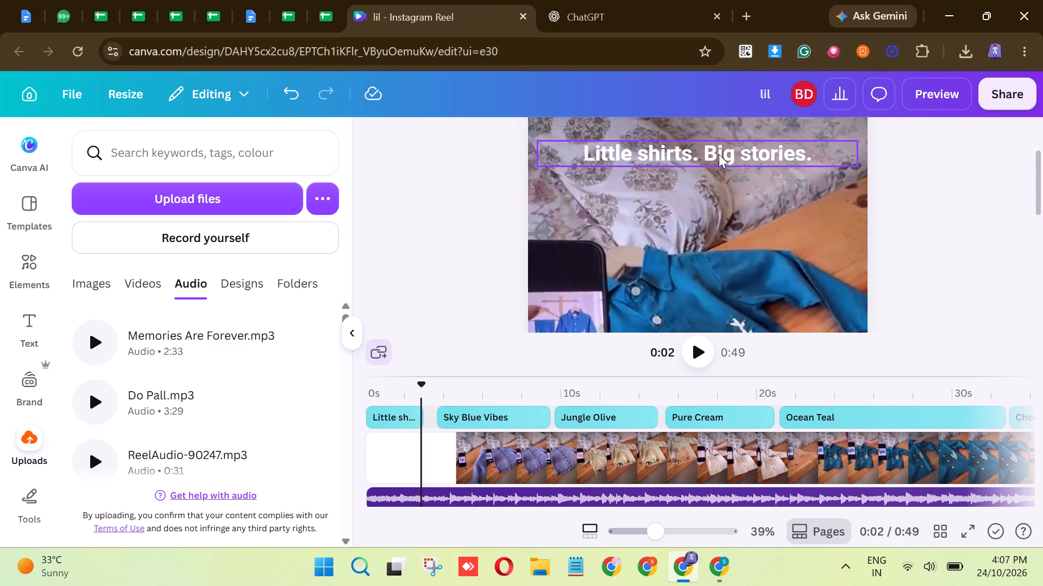
pyautogui.scroll(2, 720, 154)
pyautogui.click(698, 240)
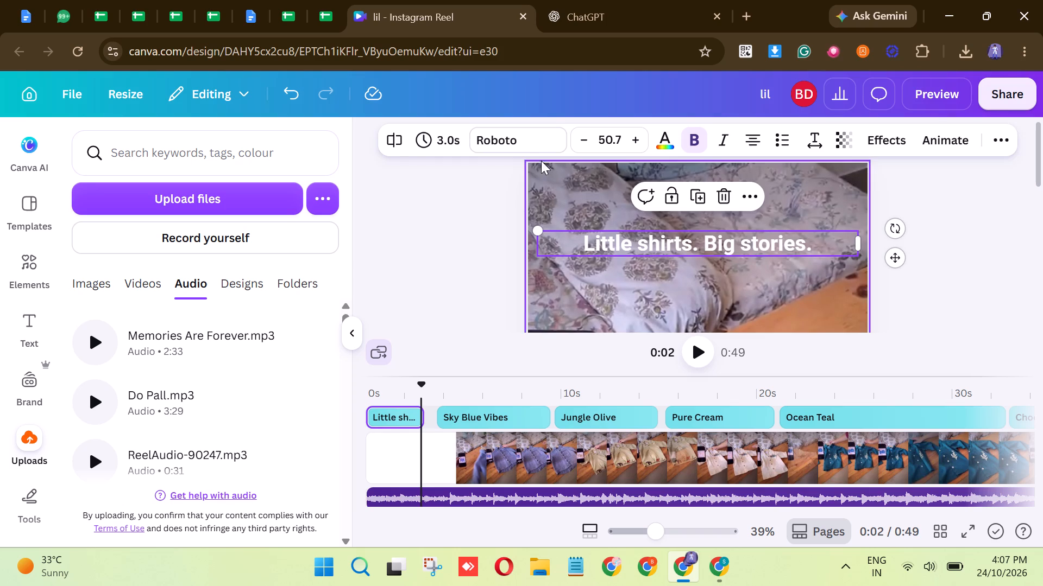
pyautogui.click(529, 141)
pyautogui.scroll(6, 184, 362)
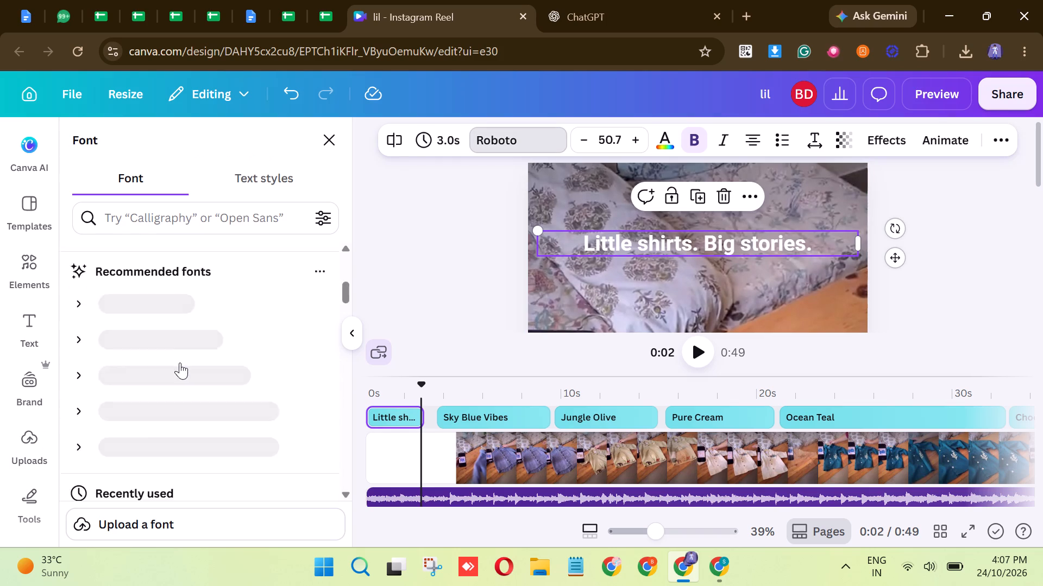
pyautogui.scroll(4, 180, 362)
pyautogui.click(199, 342)
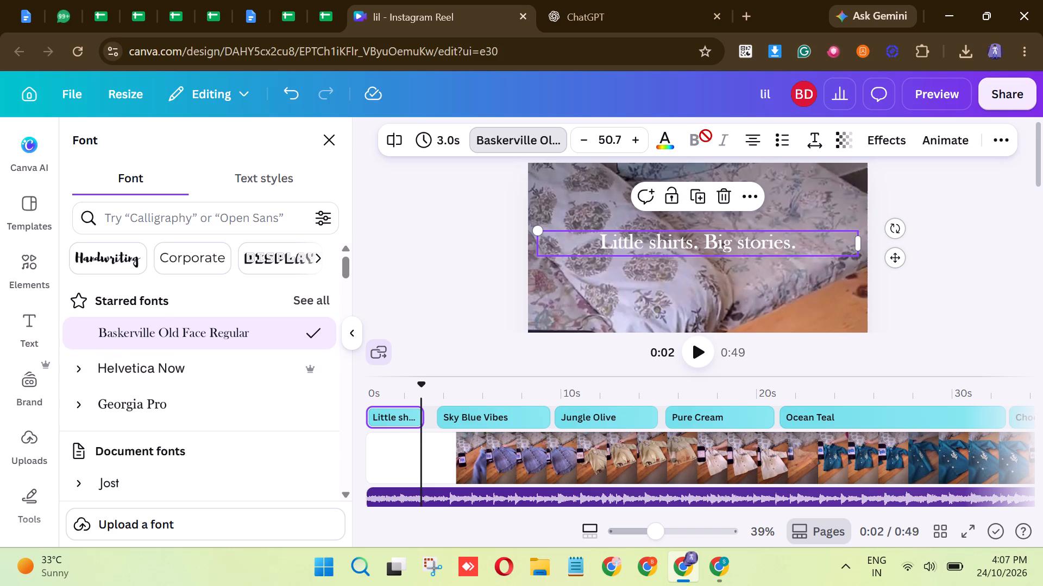
# Try the starred font Helvetica Now on the "Little shirts. Big stories." text, settling on Georgia Pro.
pyautogui.click(129, 374)
pyautogui.click(151, 404)
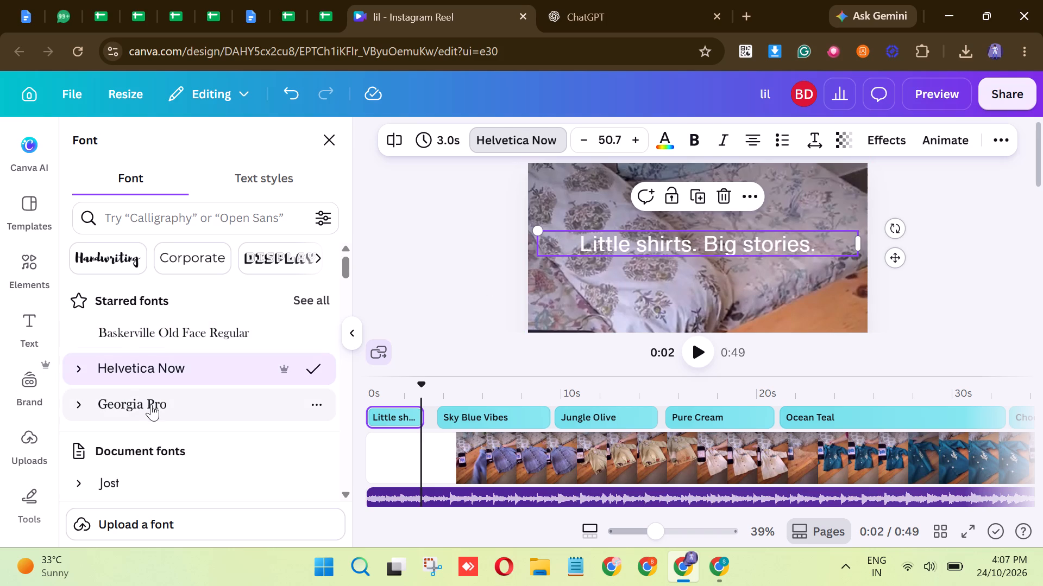
# Make the "Little shirts. Big stories." text bold and deselect it.
pyautogui.click(695, 141)
pyautogui.click(953, 238)
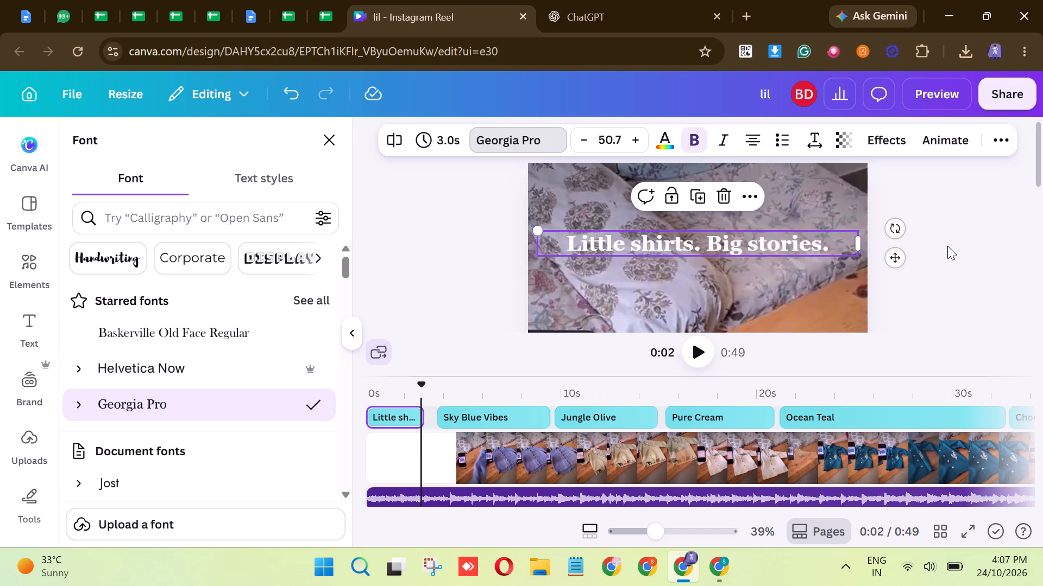
pyautogui.click(959, 228)
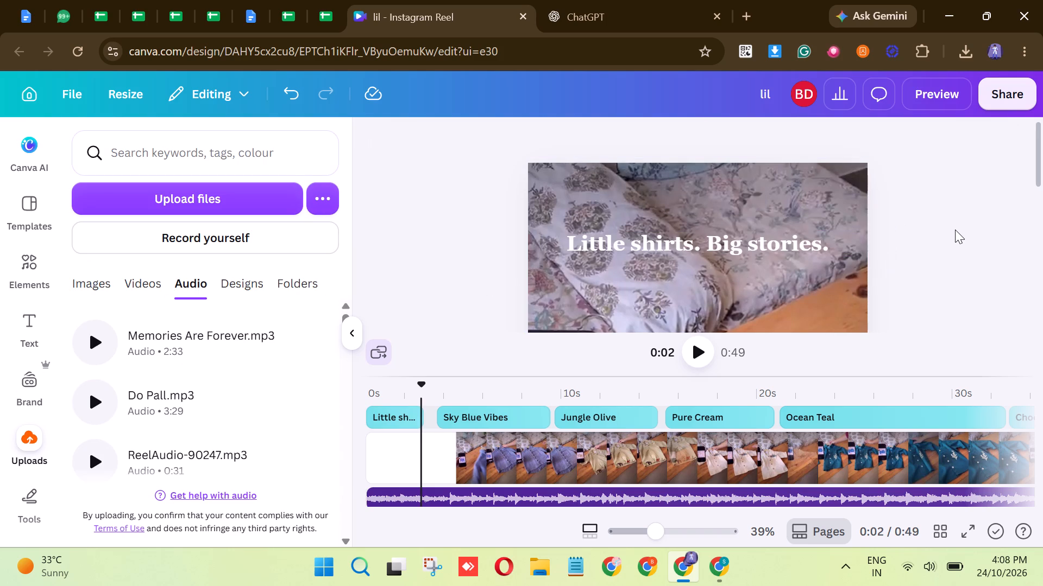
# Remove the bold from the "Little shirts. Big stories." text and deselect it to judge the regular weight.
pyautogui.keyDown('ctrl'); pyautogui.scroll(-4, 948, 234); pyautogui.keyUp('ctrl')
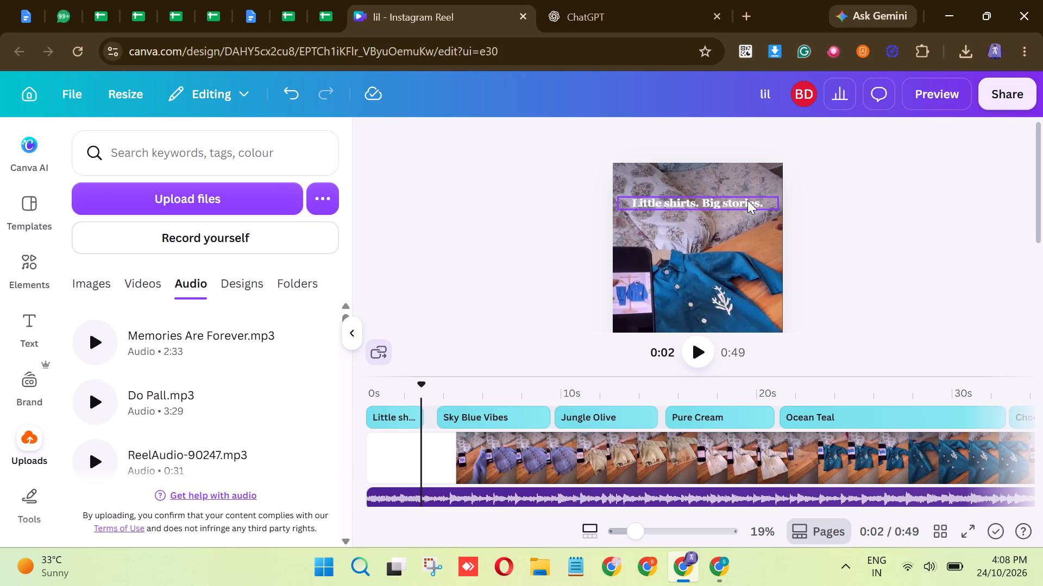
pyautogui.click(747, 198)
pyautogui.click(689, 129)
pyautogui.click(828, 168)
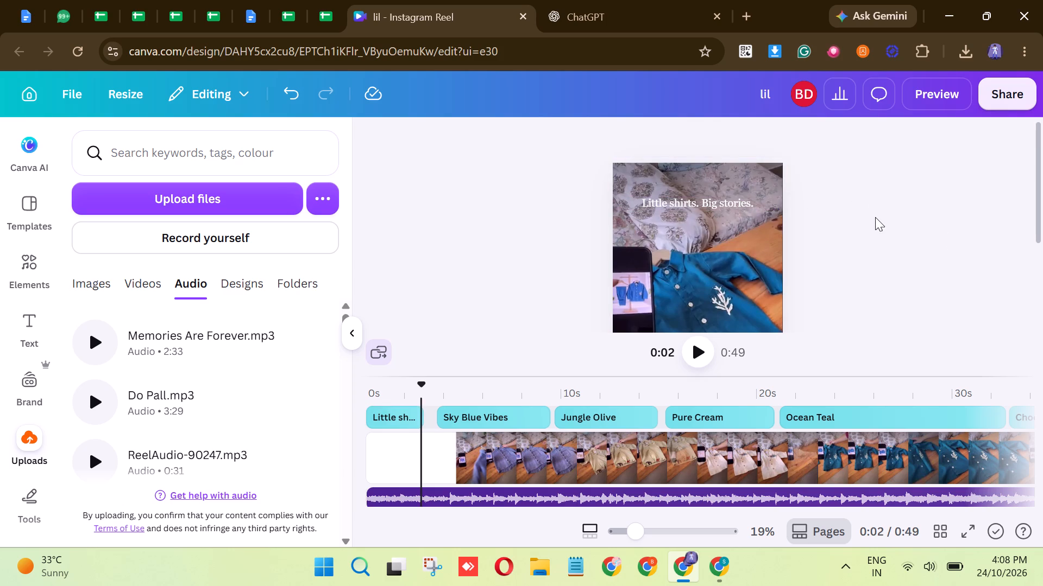
# Reapply bold to the "Little shirts. Big stories." text.
pyautogui.keyDown('ctrl'); pyautogui.scroll(6, 874, 229); pyautogui.keyUp('ctrl')
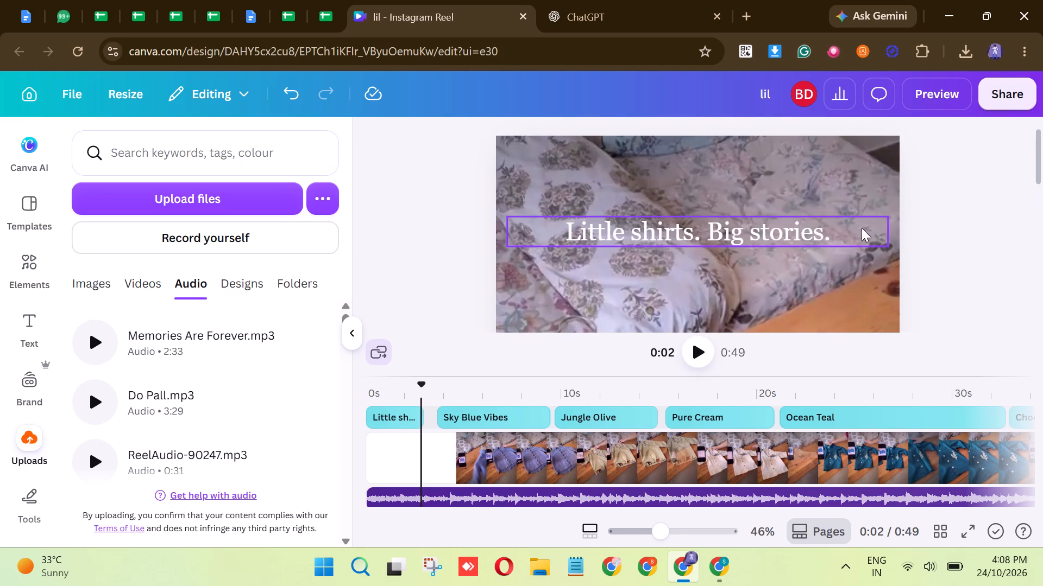
pyautogui.click(796, 237)
pyautogui.click(686, 130)
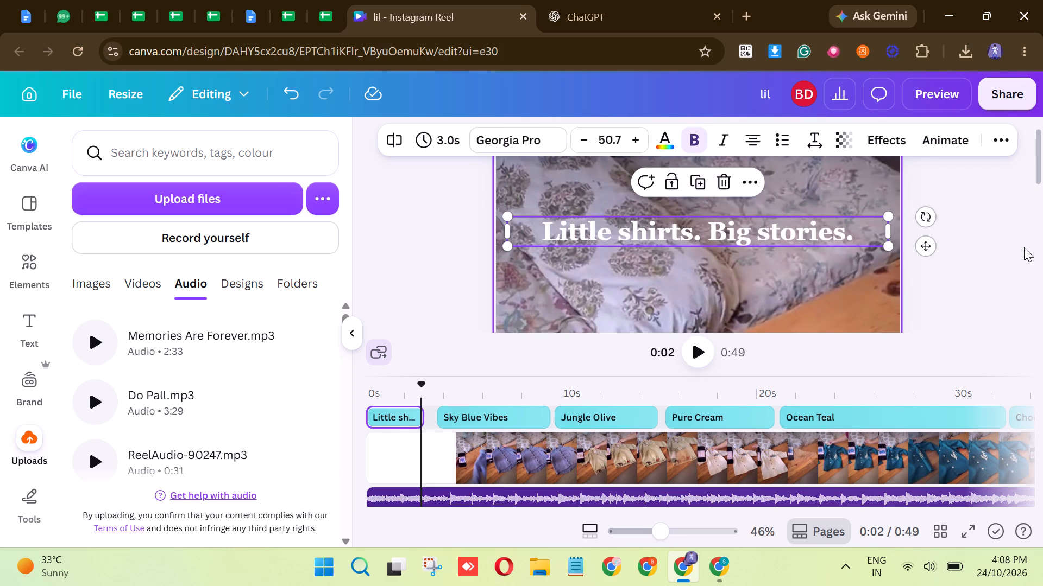
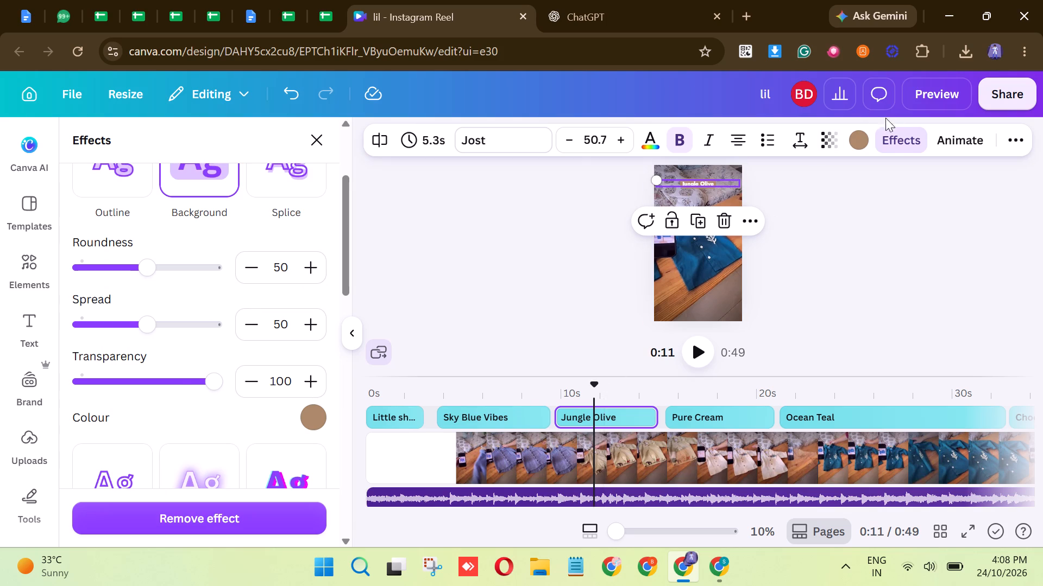
# Close the effect settings of the "Jungle Olive" caption, leaving its background effect as it is.
pyautogui.click(902, 134)
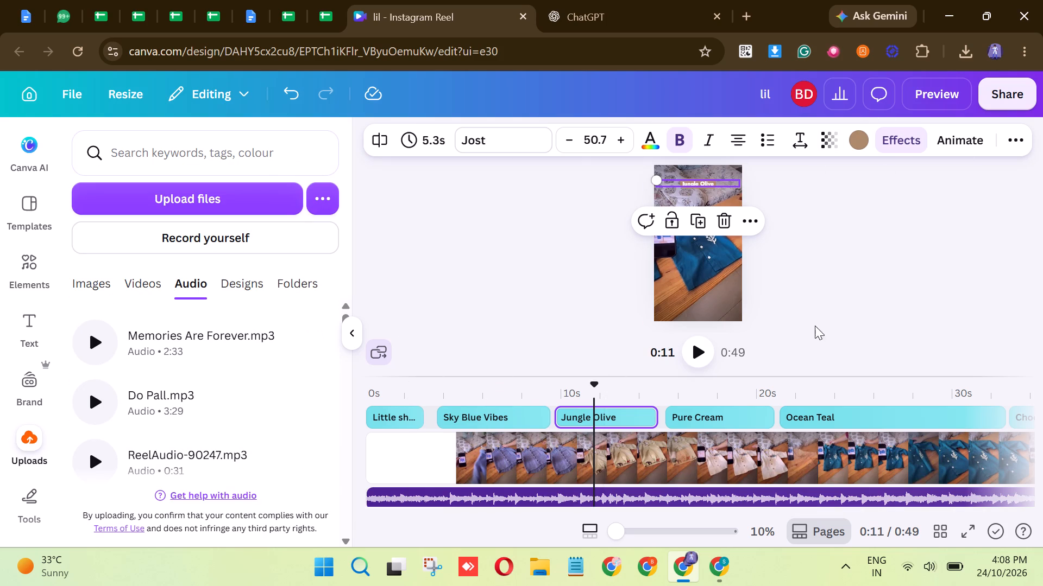
# Remove the background effect from the "Jungle Olive", "Pure Cream", "Ocean Teal", "Choco Brown" and "Which one is your favourite?" texts.
pyautogui.click(888, 121)
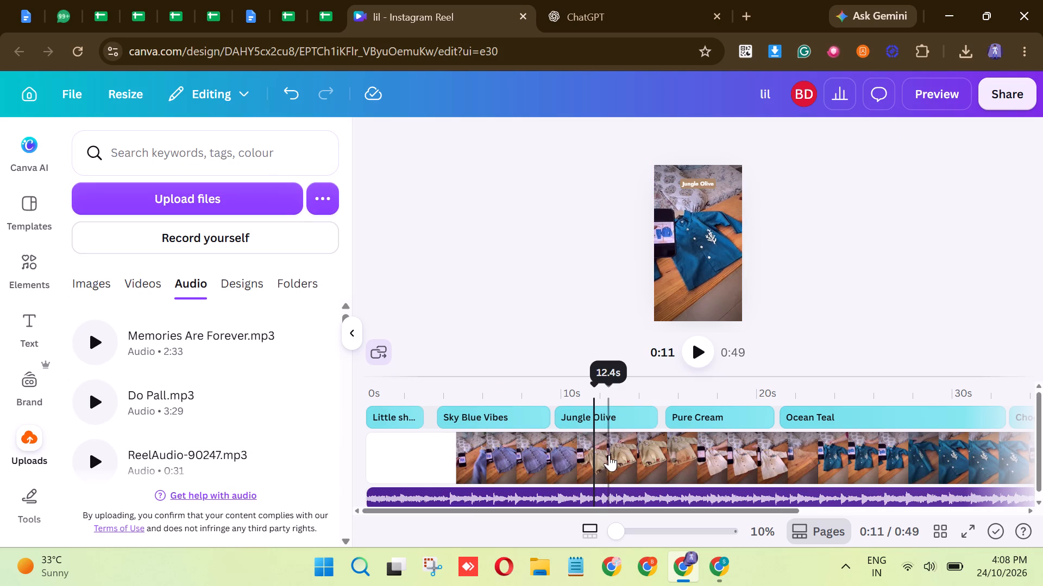
pyautogui.click(611, 416)
pyautogui.click(891, 144)
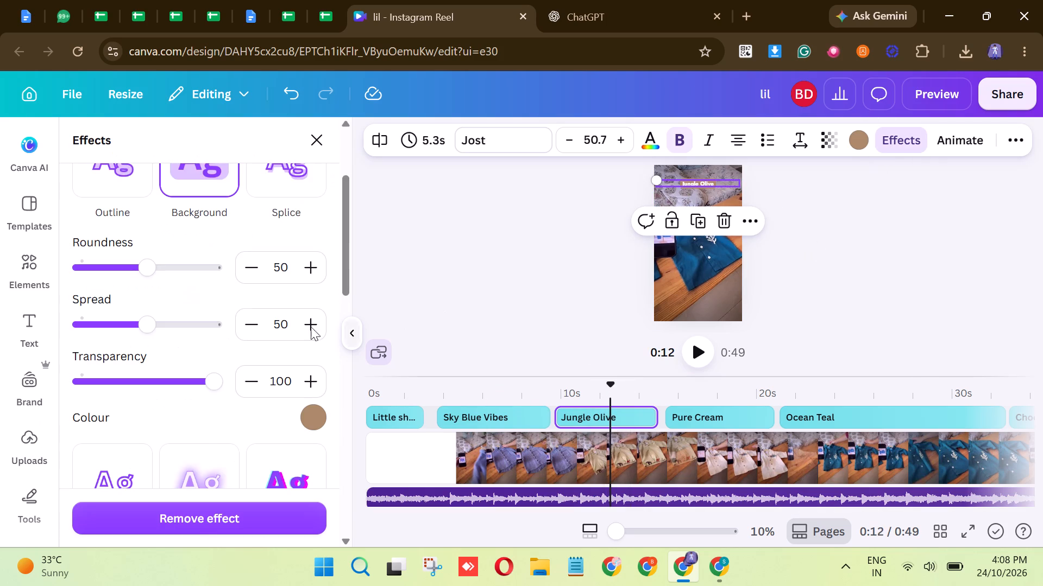
pyautogui.click(200, 519)
pyautogui.click(701, 414)
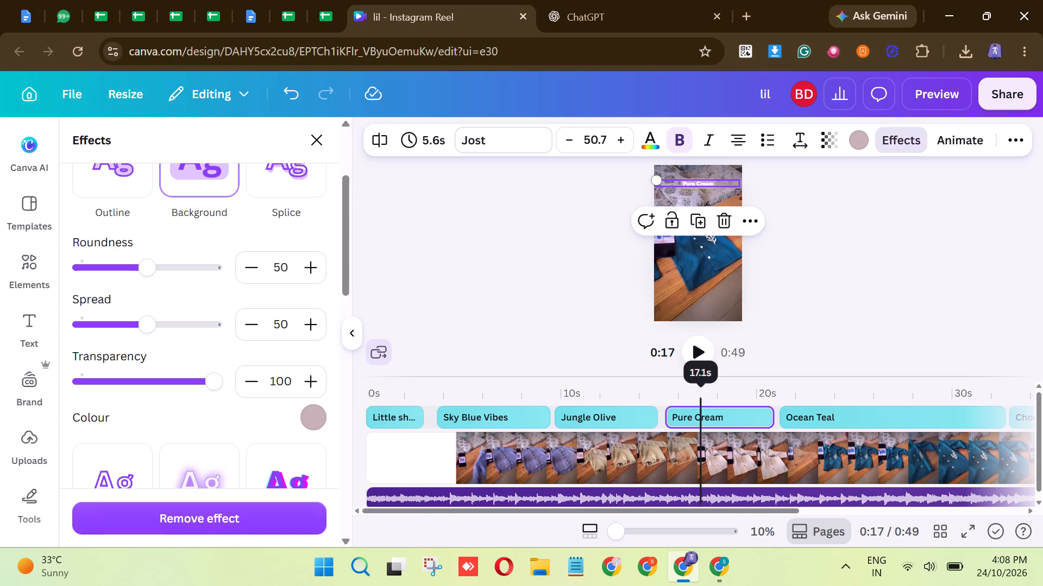
pyautogui.click(893, 132)
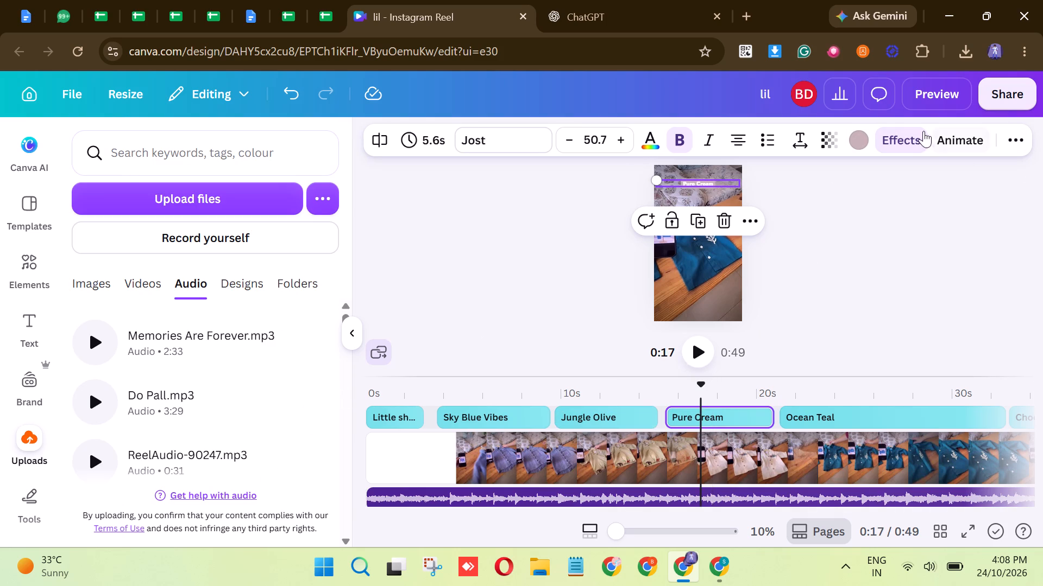
pyautogui.click(912, 132)
pyautogui.click(228, 516)
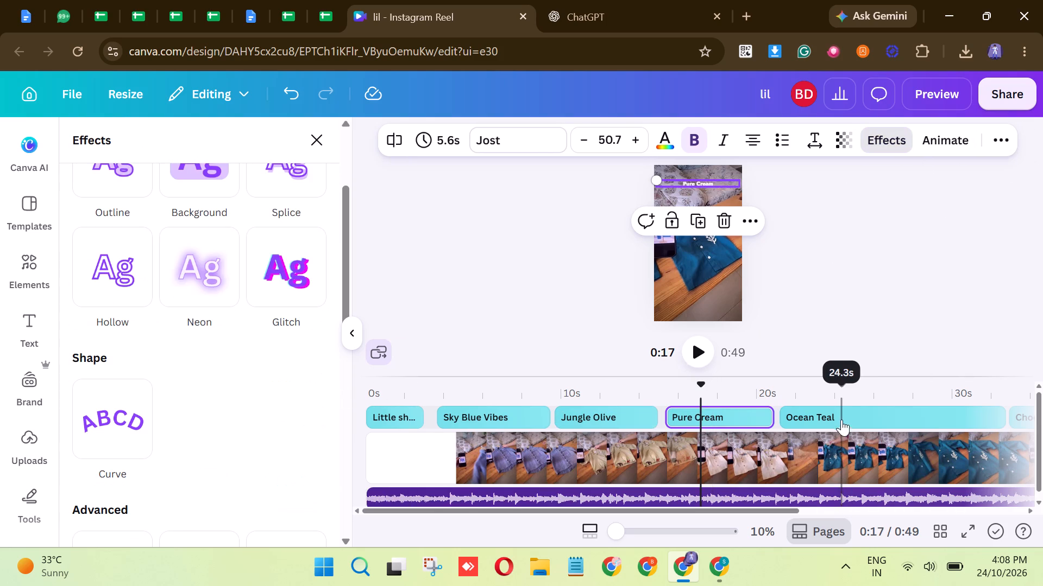
pyautogui.click(842, 418)
pyautogui.click(223, 521)
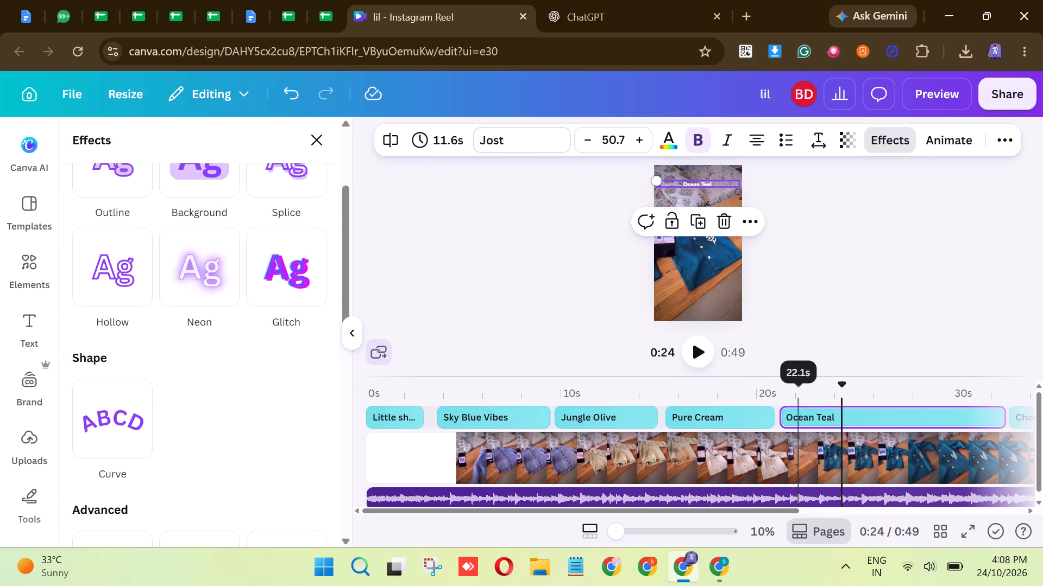
pyautogui.moveTo(845, 385); pyautogui.dragTo(990, 378)
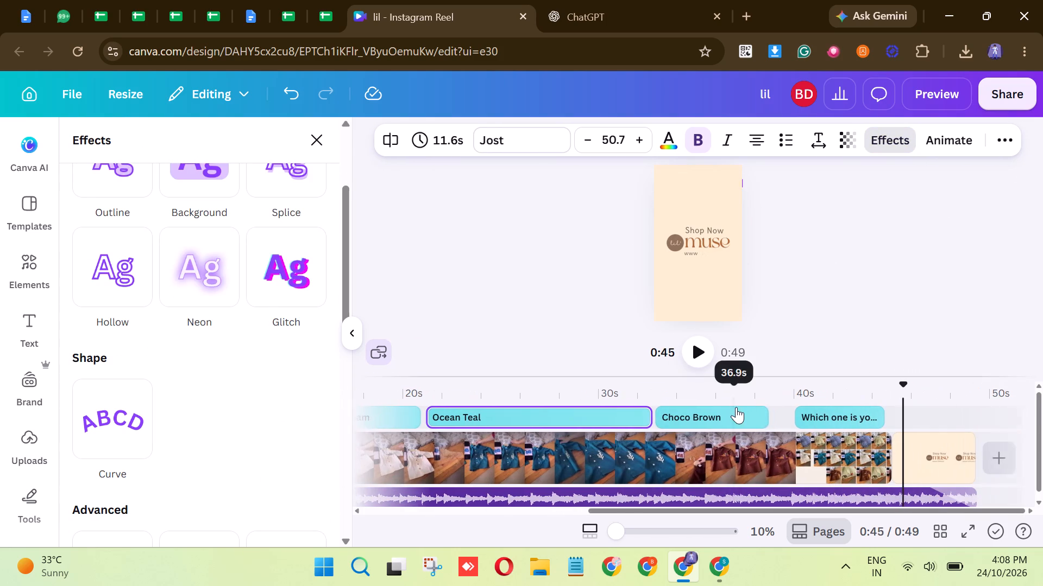
pyautogui.click(708, 417)
pyautogui.click(251, 509)
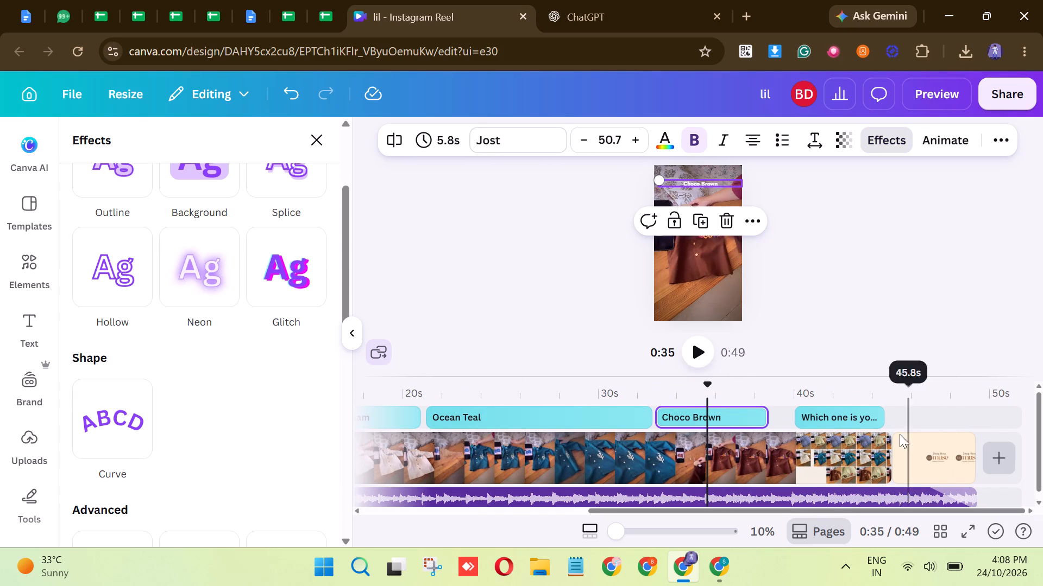
pyautogui.click(844, 418)
pyautogui.click(260, 517)
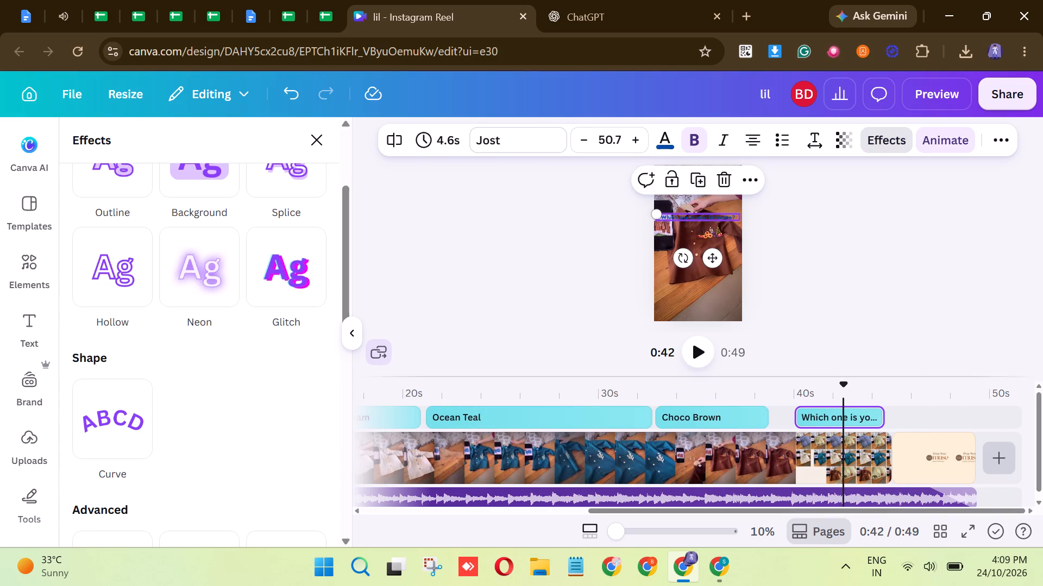
# Check the opening text's font and apply the starred font Georgia Pro to the "Sky Blue Vibes" text.
pyautogui.moveTo(846, 387); pyautogui.dragTo(735, 391)
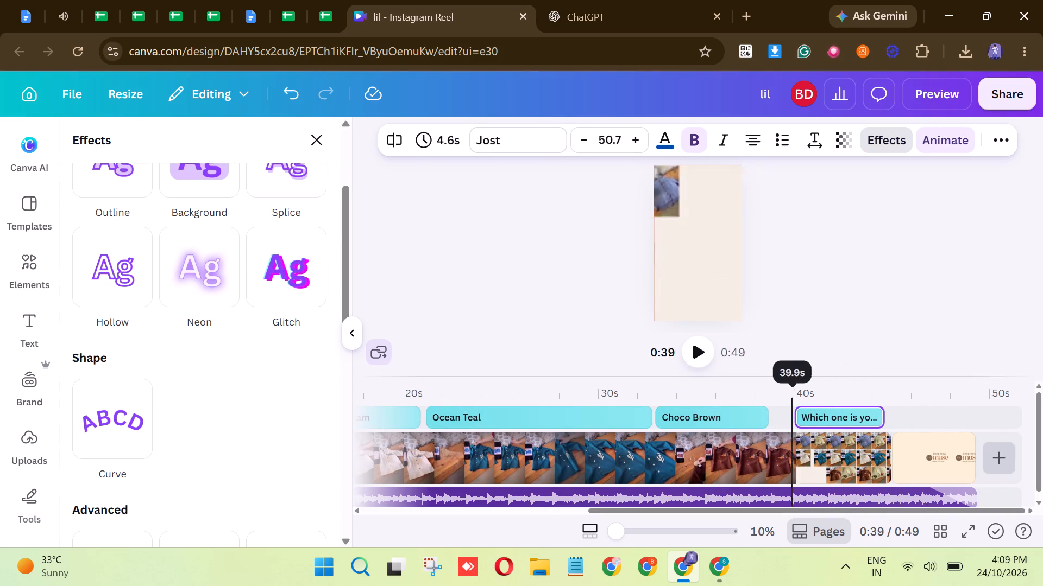
pyautogui.moveTo(735, 391); pyautogui.dragTo(311, 387)
pyautogui.click(476, 412)
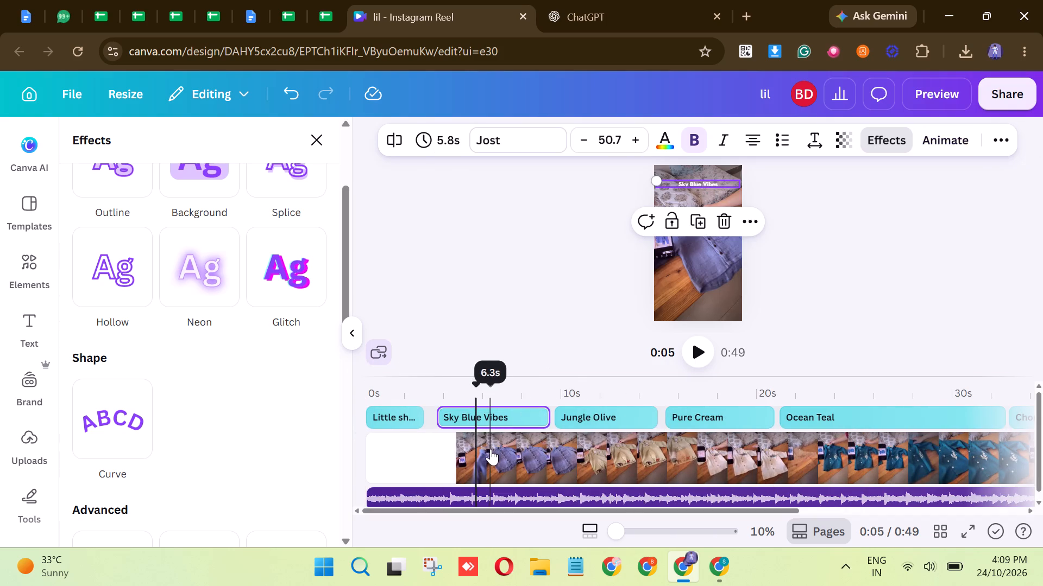
pyautogui.click(388, 413)
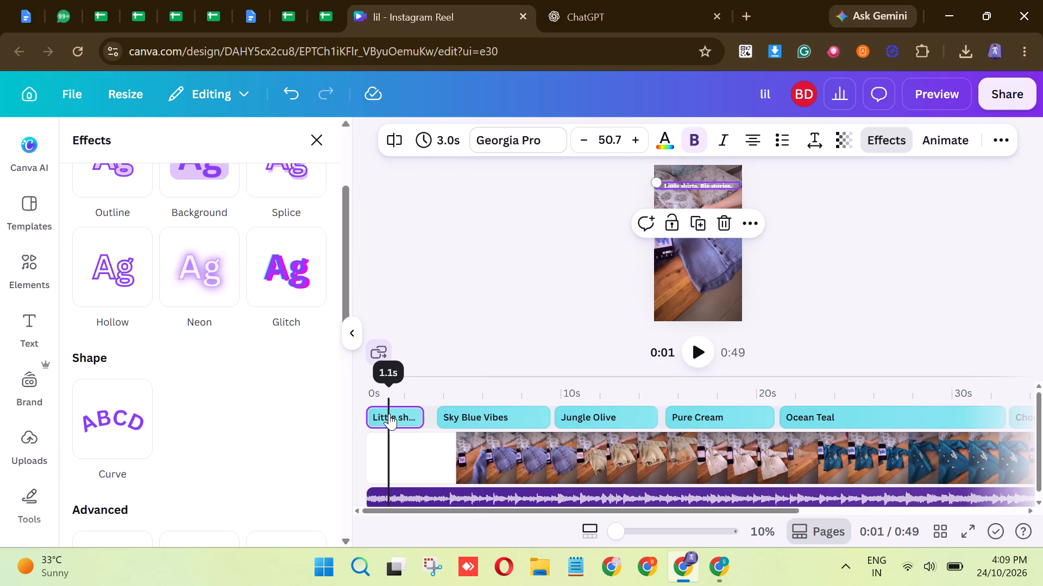
pyautogui.click(518, 419)
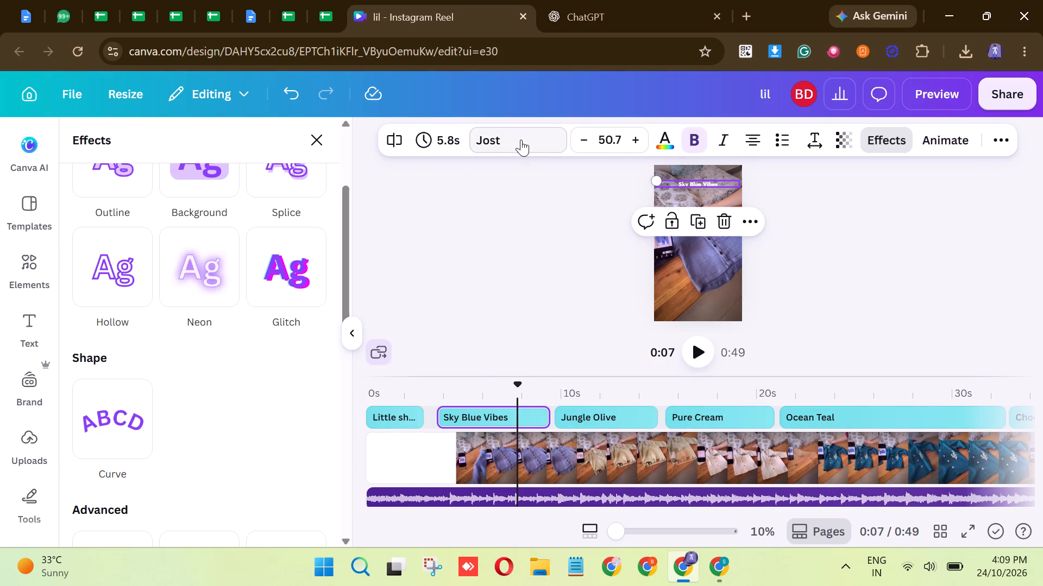
pyautogui.click(521, 139)
pyautogui.click(162, 406)
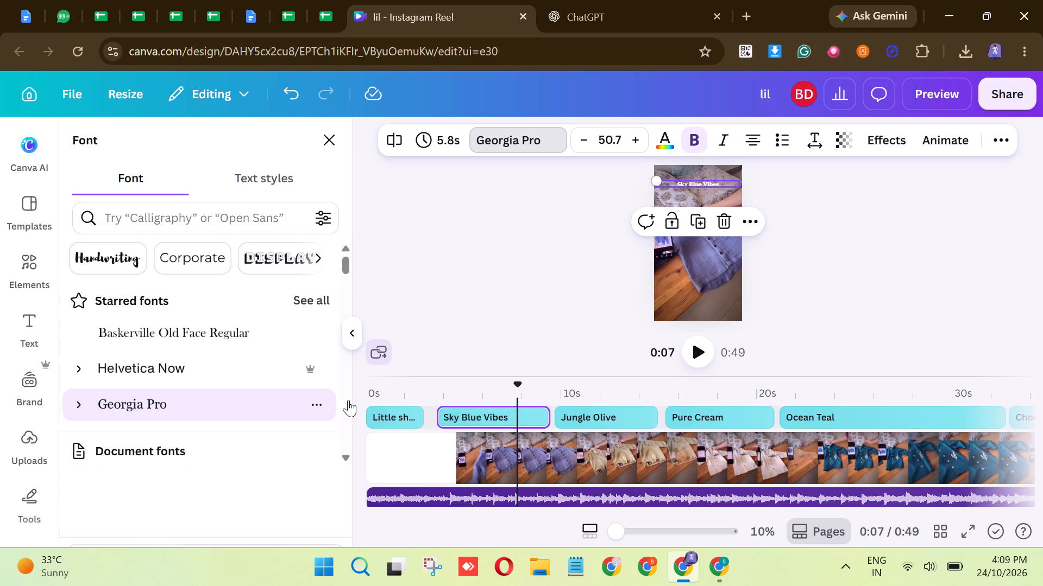
# Apply Georgia Pro to the "Jungle Olive", "Pure Cream", "Ocean Teal" and "Choco Brown" texts.
pyautogui.click(610, 417)
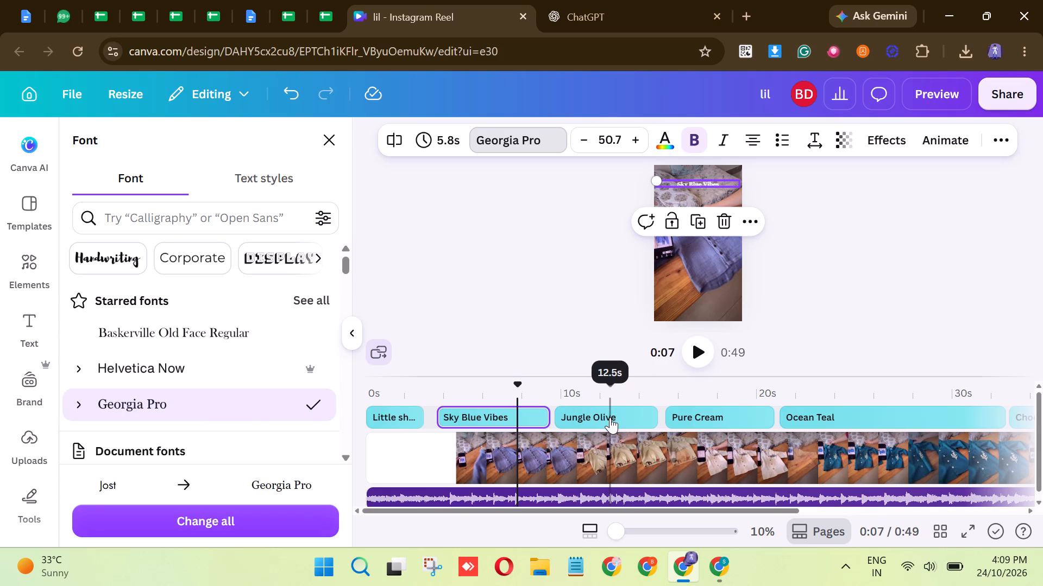
pyautogui.click(513, 145)
pyautogui.click(499, 136)
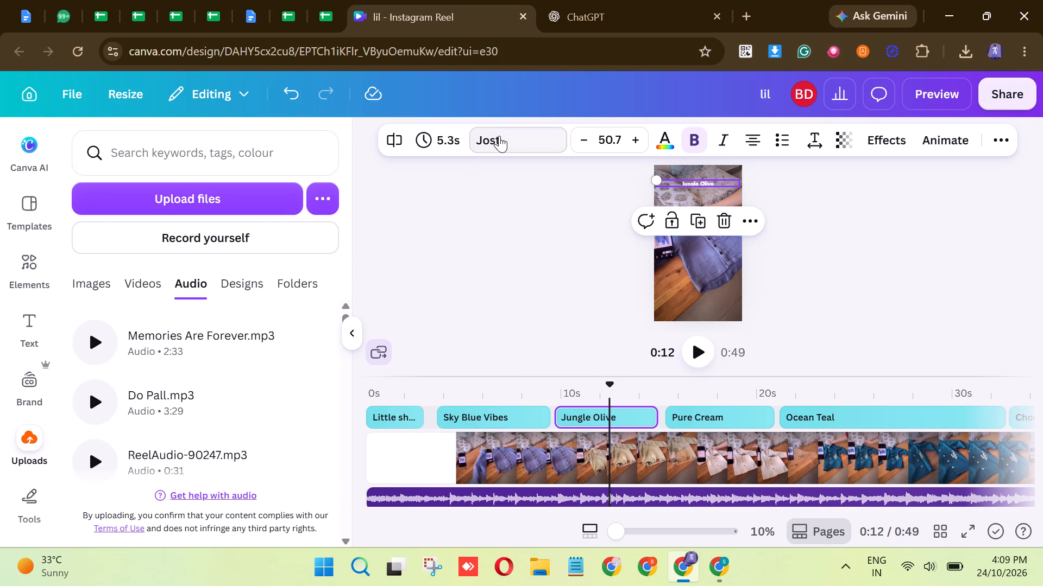
pyautogui.click(159, 388)
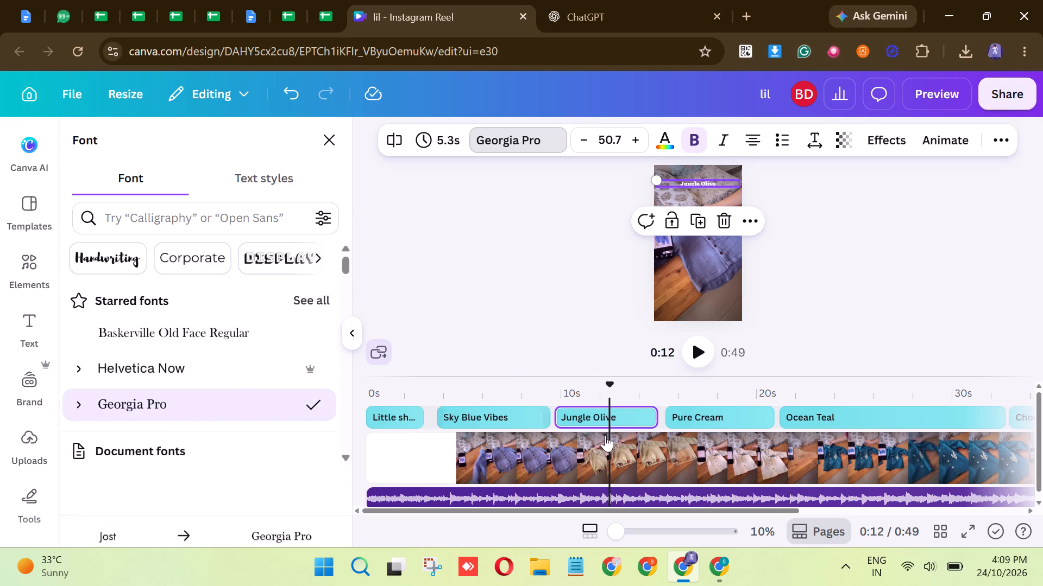
pyautogui.click(724, 415)
pyautogui.click(228, 397)
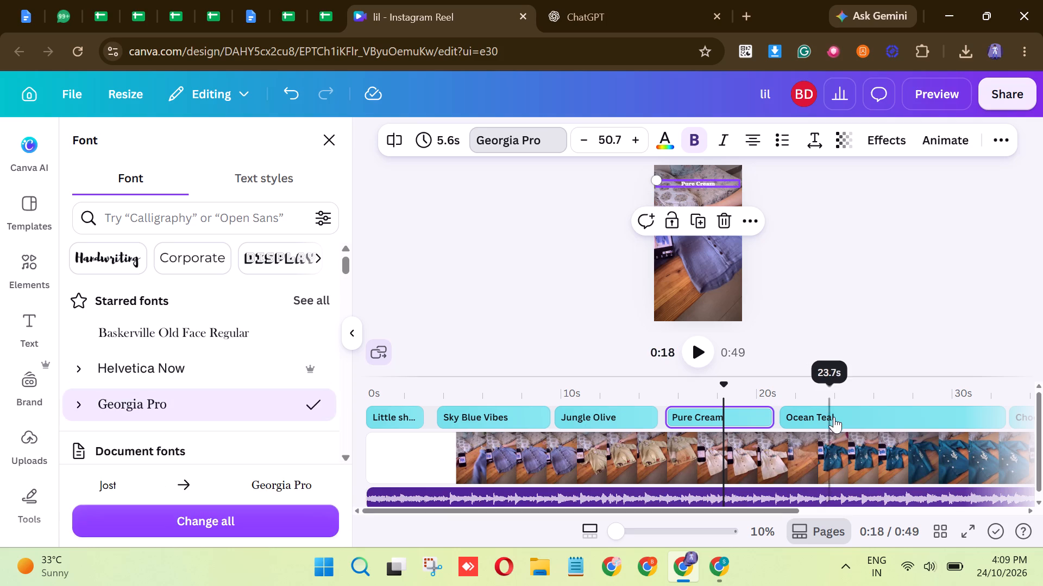
pyautogui.click(834, 416)
pyautogui.click(172, 417)
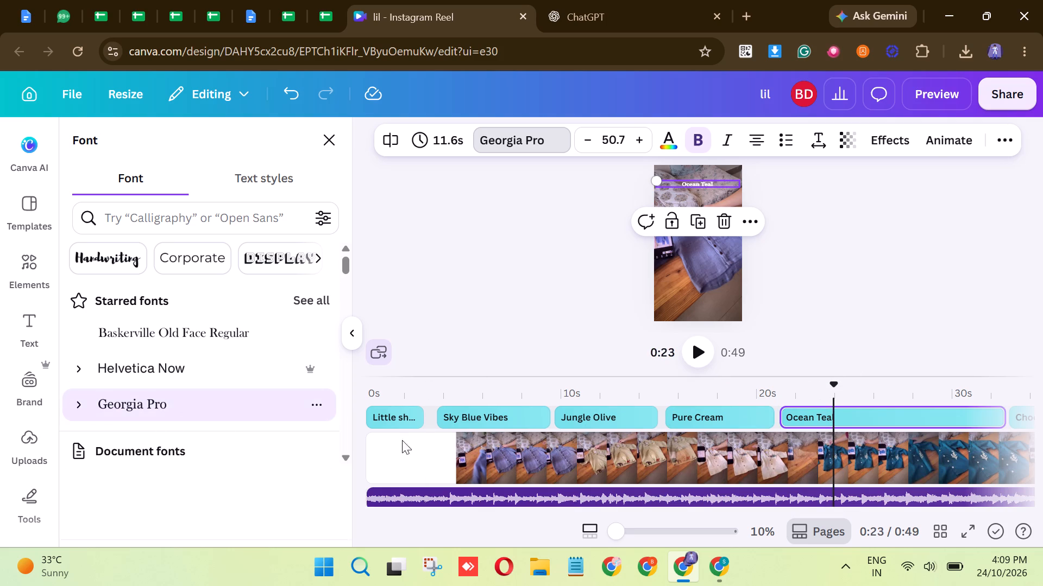
pyautogui.moveTo(837, 383); pyautogui.dragTo(977, 381)
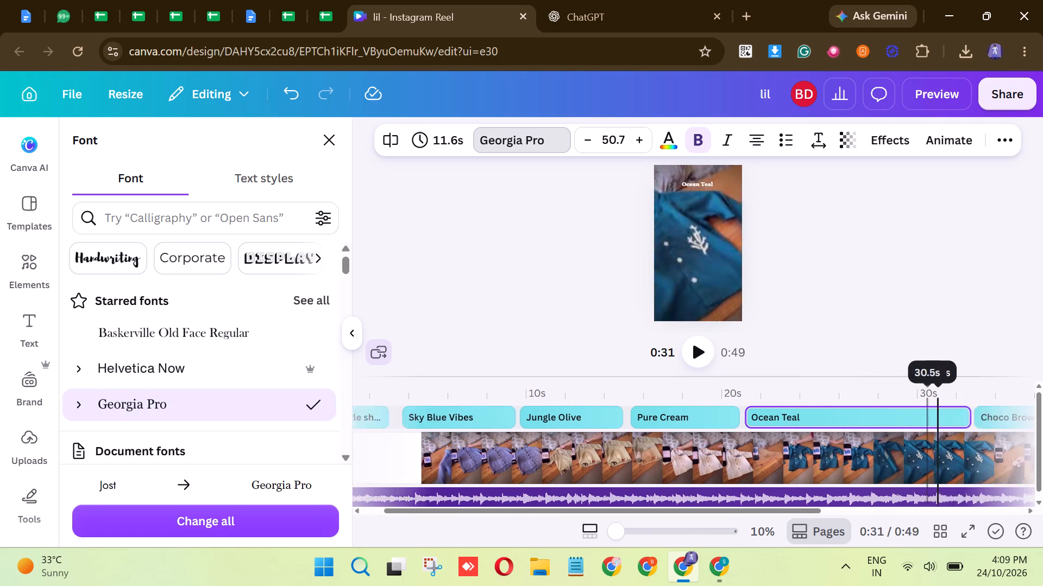
pyautogui.moveTo(977, 381); pyautogui.dragTo(1011, 381)
pyautogui.click(747, 419)
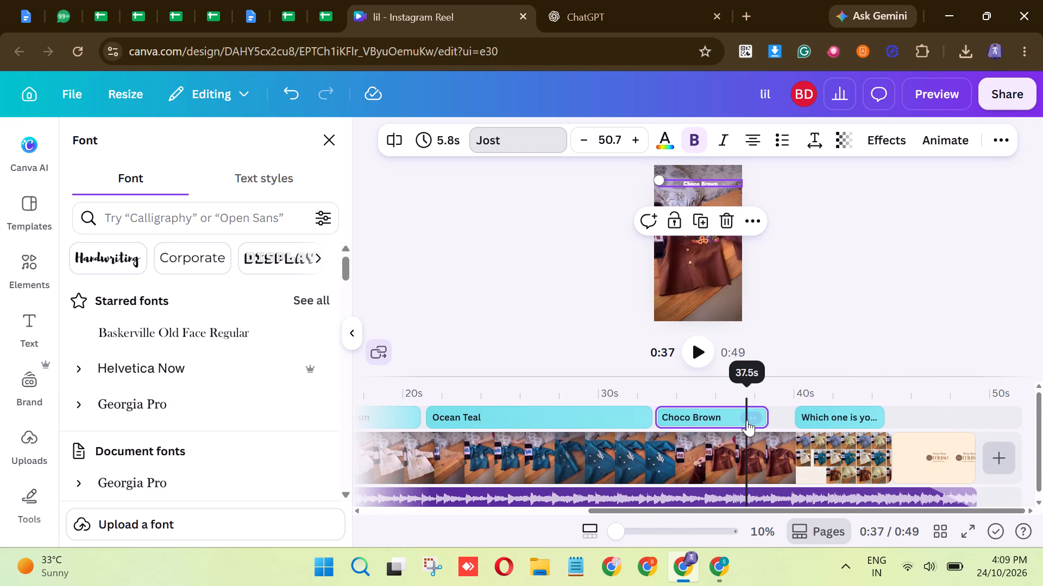
pyautogui.click(229, 396)
# Preview the reel with its restyled texts, skipping ahead to the closing shirt collage, and leave the preview.
pyautogui.click(839, 454)
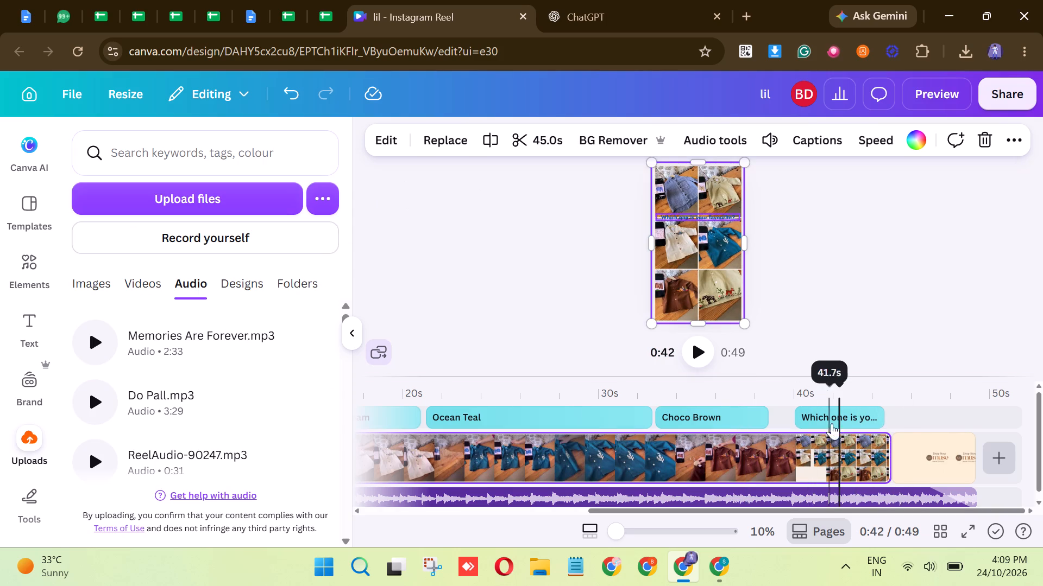
pyautogui.click(839, 387)
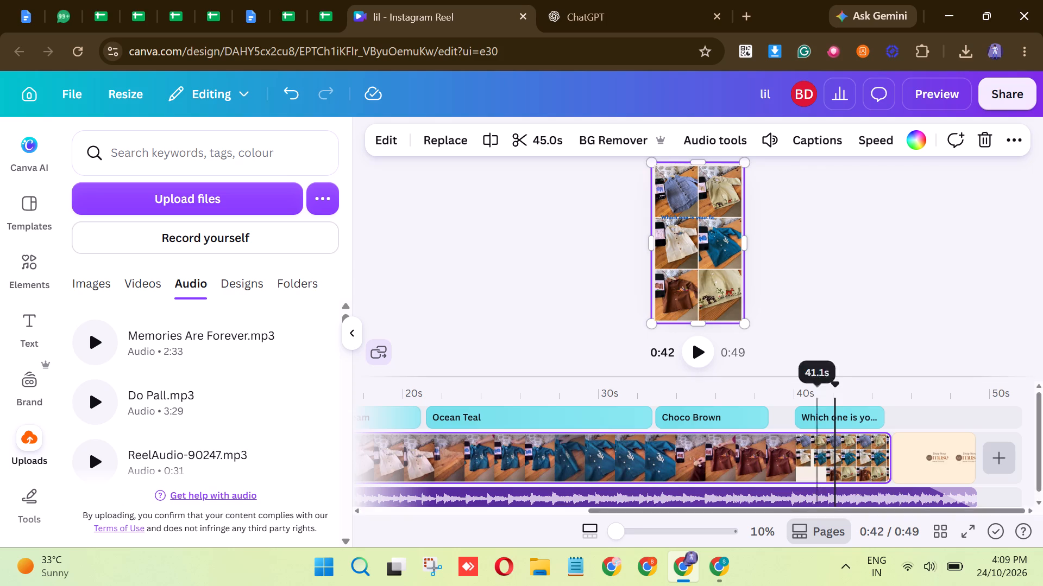
pyautogui.keyDown('ctrl'); pyautogui.scroll(3, 771, 309); pyautogui.keyUp('ctrl')
pyautogui.click(933, 97)
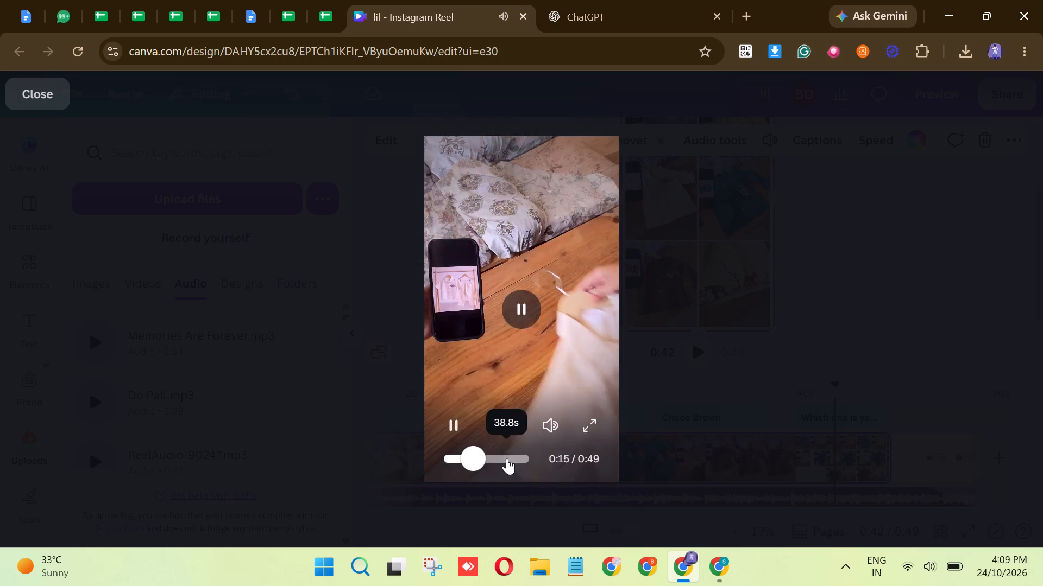
pyautogui.click(507, 458)
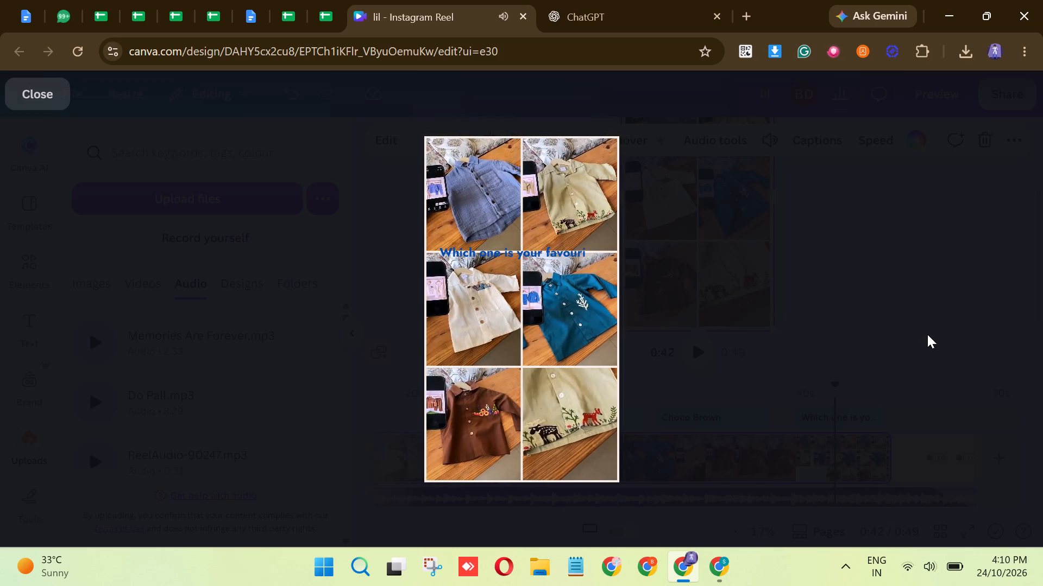
pyautogui.press('space')
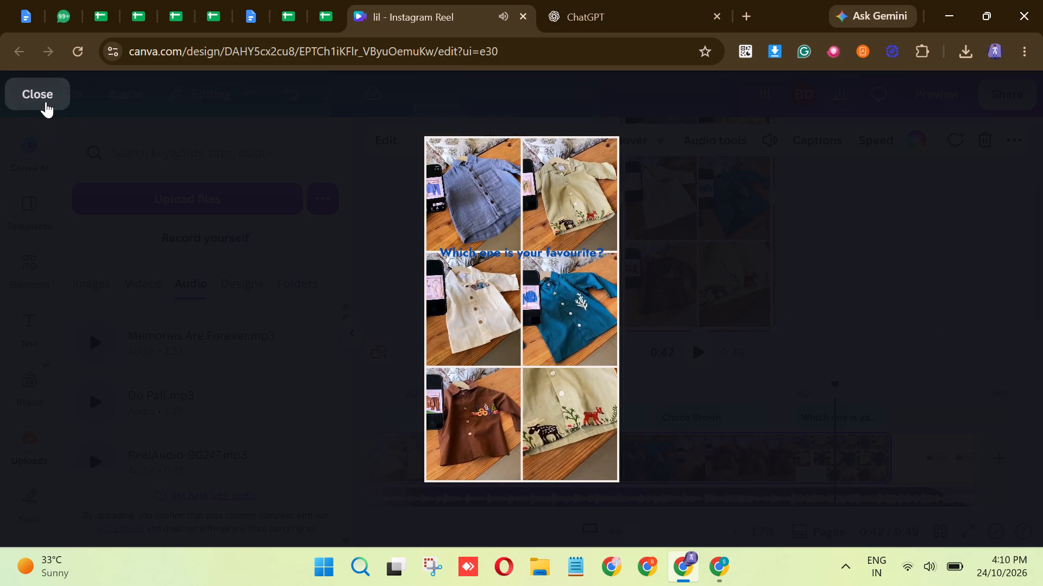
pyautogui.click(46, 100)
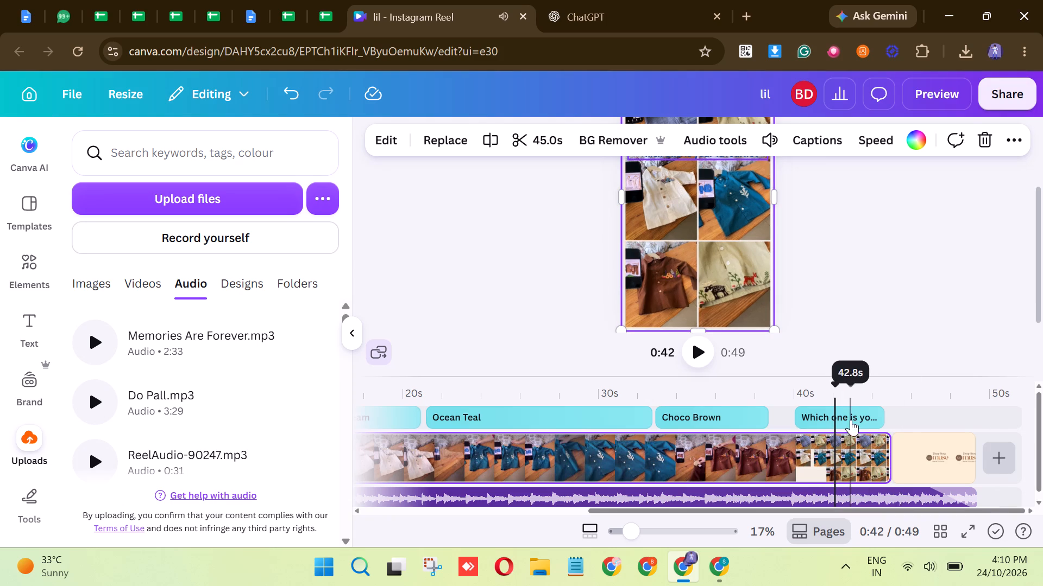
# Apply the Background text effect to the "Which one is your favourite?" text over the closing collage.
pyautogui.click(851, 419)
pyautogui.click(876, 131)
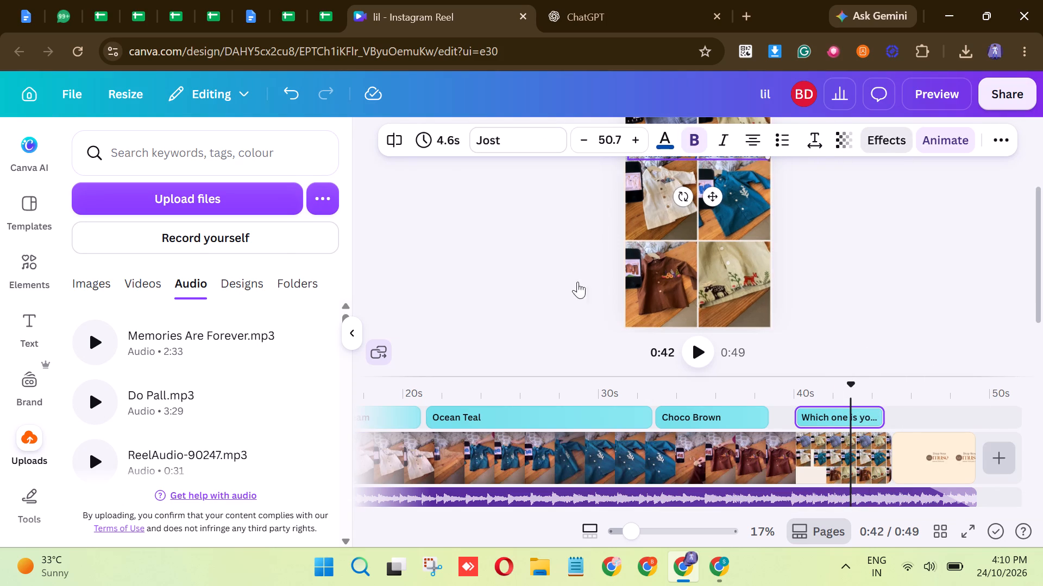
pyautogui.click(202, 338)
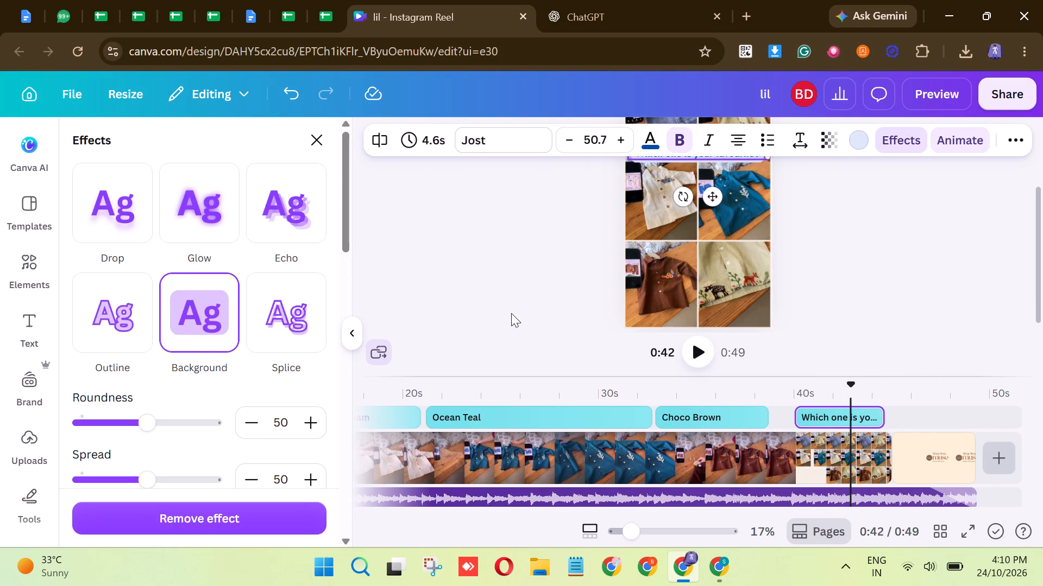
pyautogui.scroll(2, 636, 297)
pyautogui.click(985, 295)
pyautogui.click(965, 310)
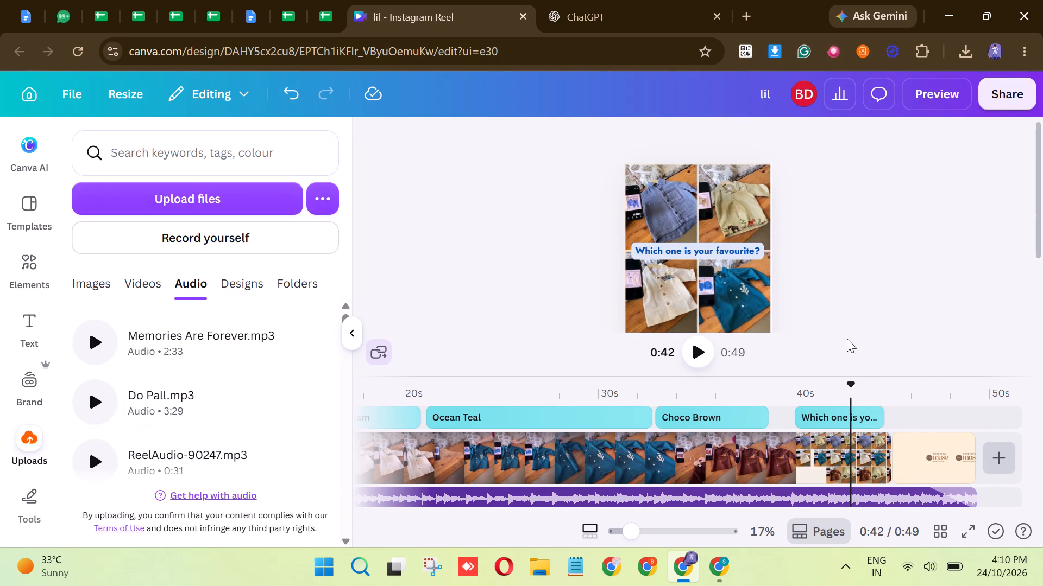
# Play back the closing collage section to review its question text over the shirts.
pyautogui.click(769, 388)
pyautogui.click(702, 356)
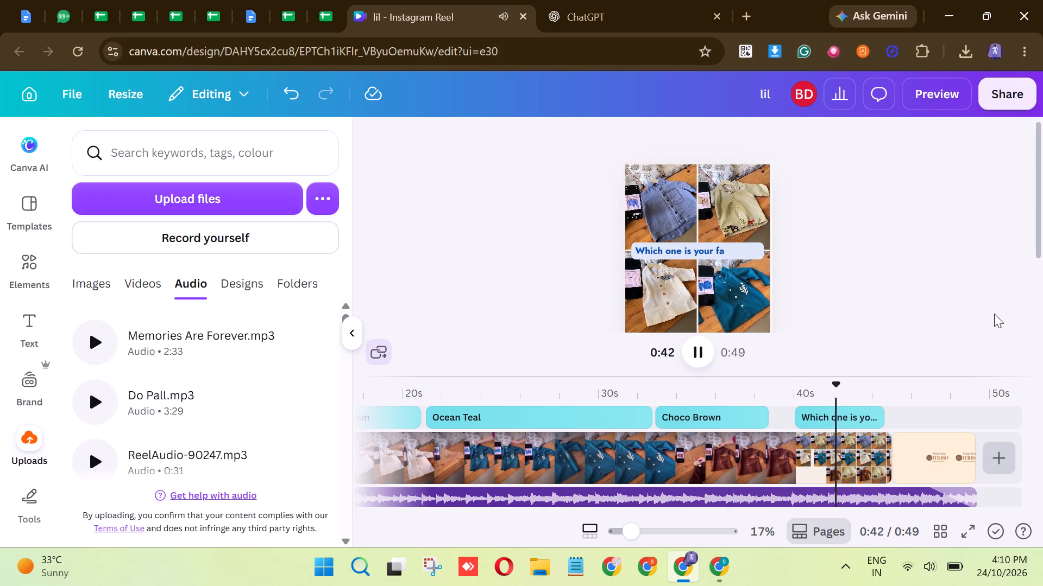
pyautogui.press('space')
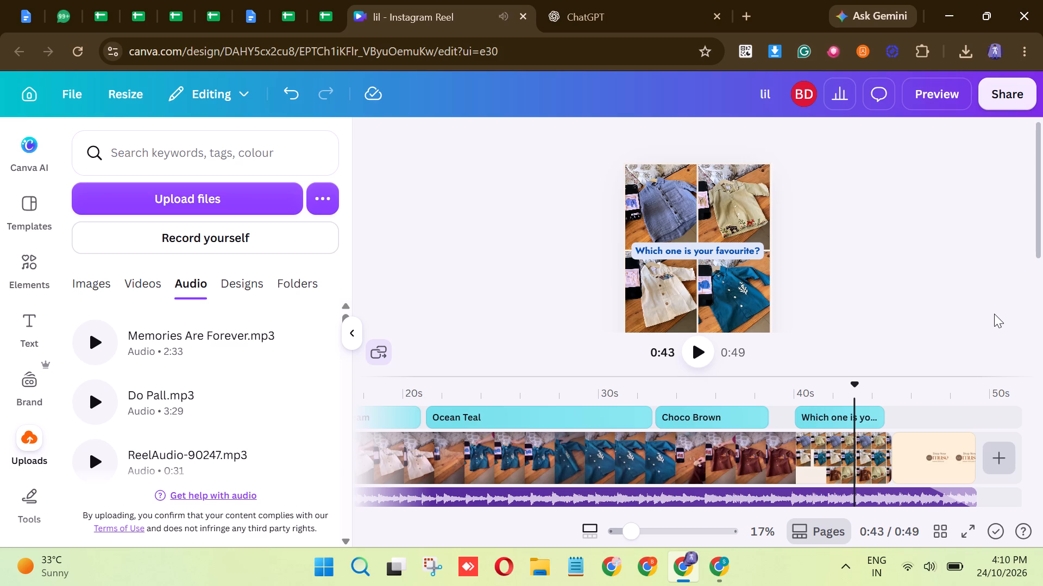
# Remove the background effect from the "Which one is your favourite?" text on the closing collage.
pyautogui.click(746, 255)
pyautogui.click(839, 237)
pyautogui.click(732, 249)
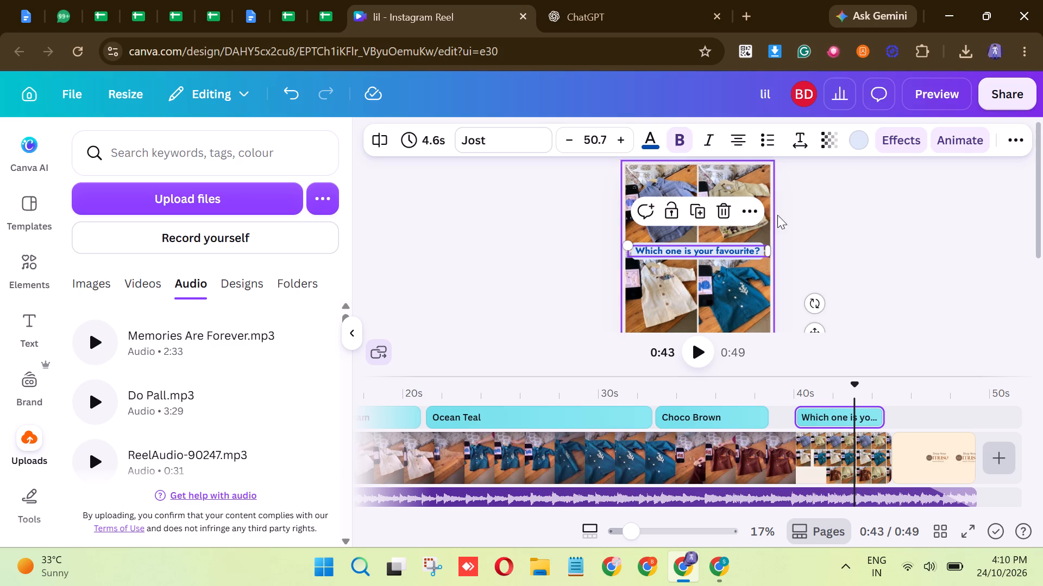
pyautogui.click(895, 131)
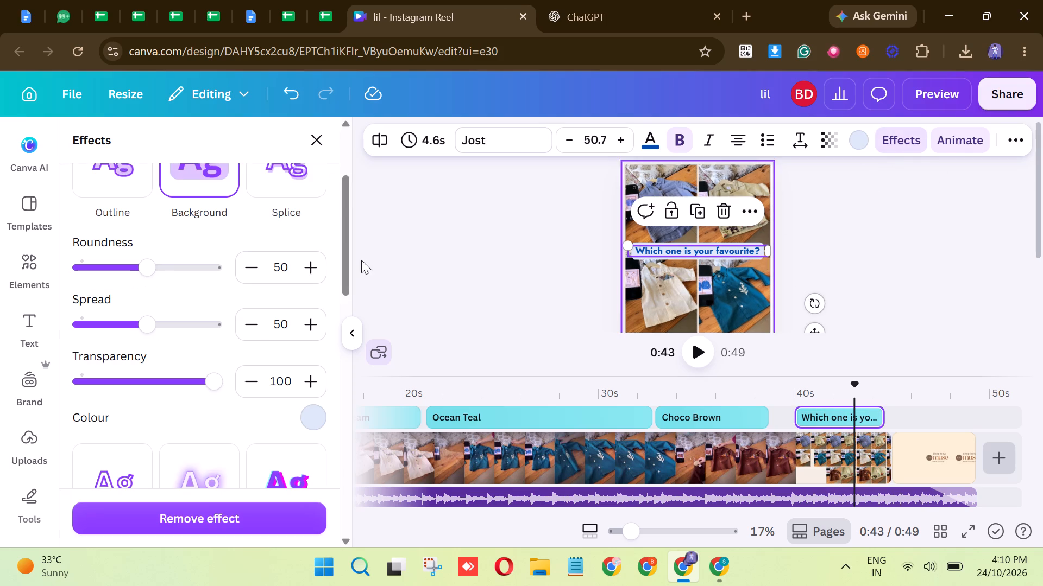
pyautogui.click(132, 521)
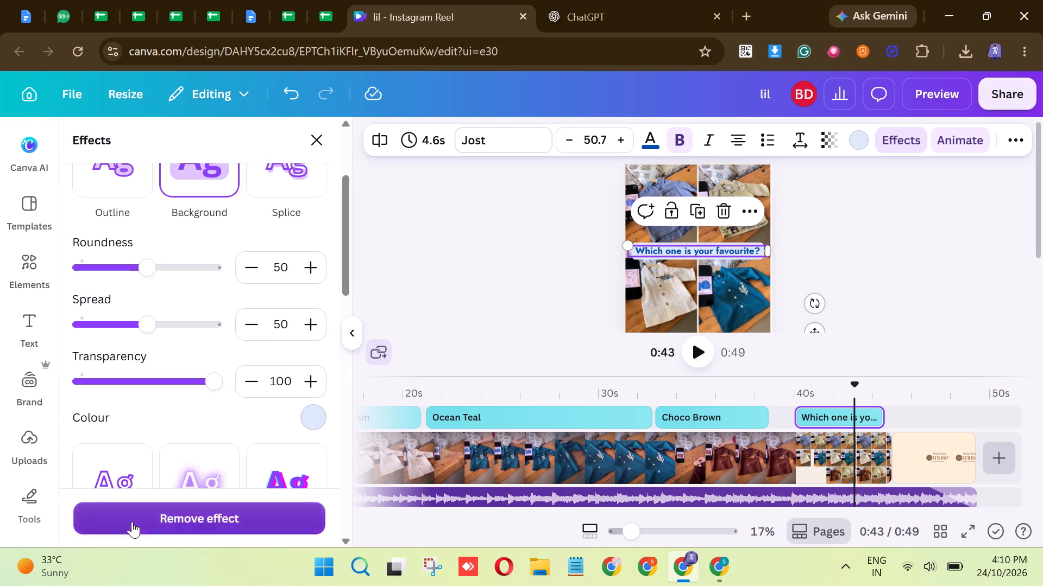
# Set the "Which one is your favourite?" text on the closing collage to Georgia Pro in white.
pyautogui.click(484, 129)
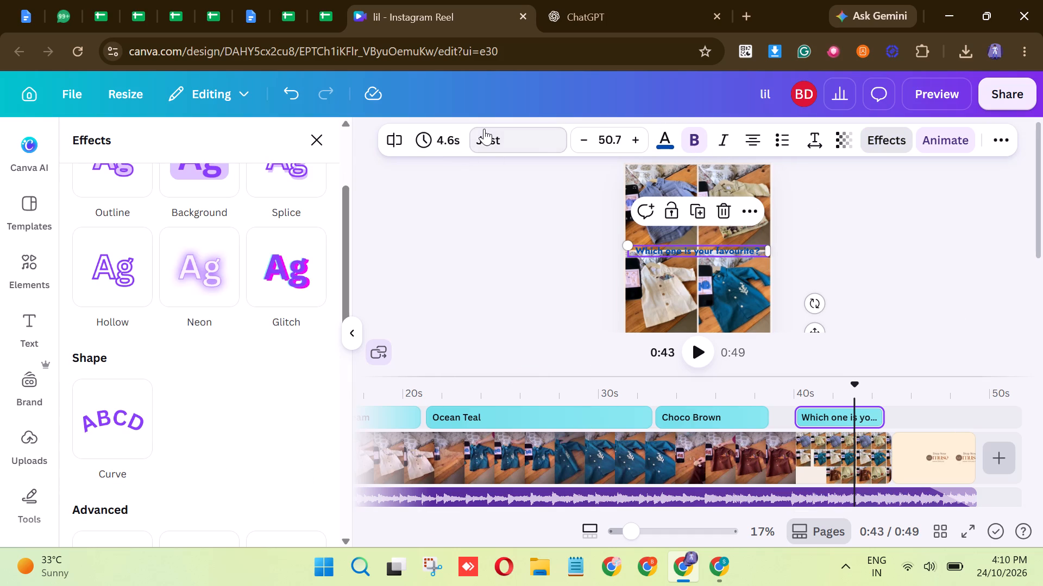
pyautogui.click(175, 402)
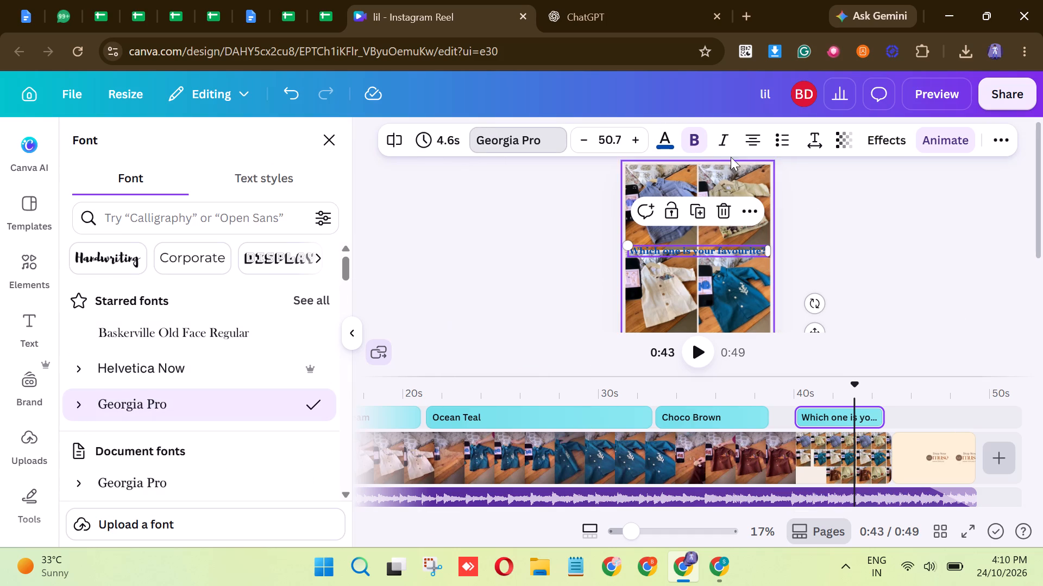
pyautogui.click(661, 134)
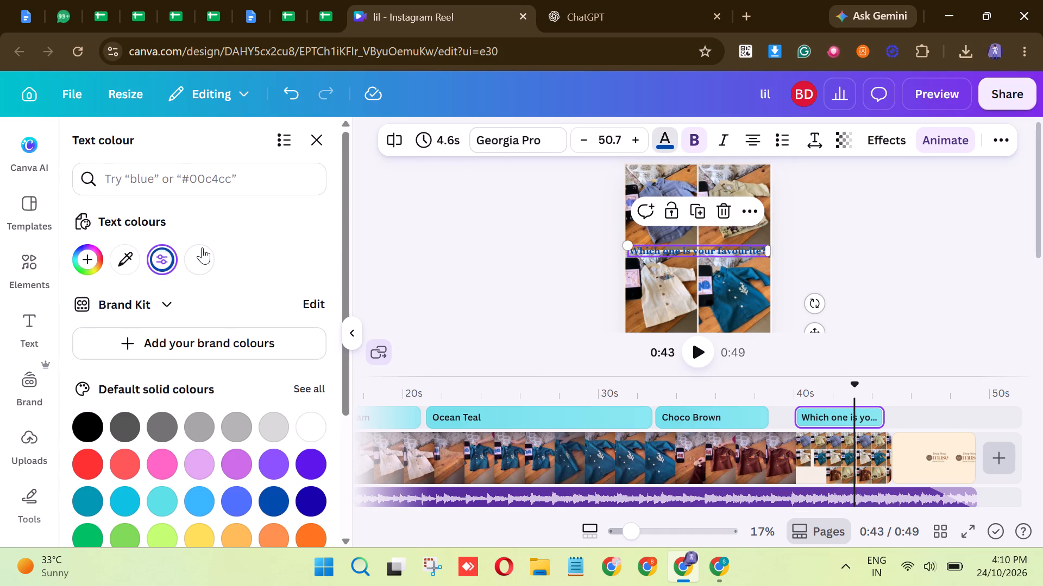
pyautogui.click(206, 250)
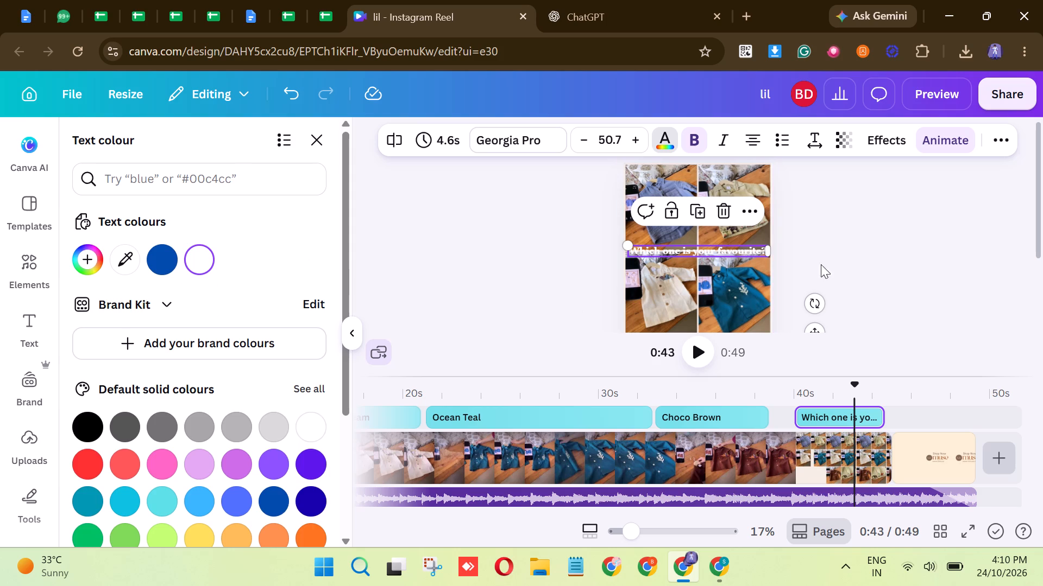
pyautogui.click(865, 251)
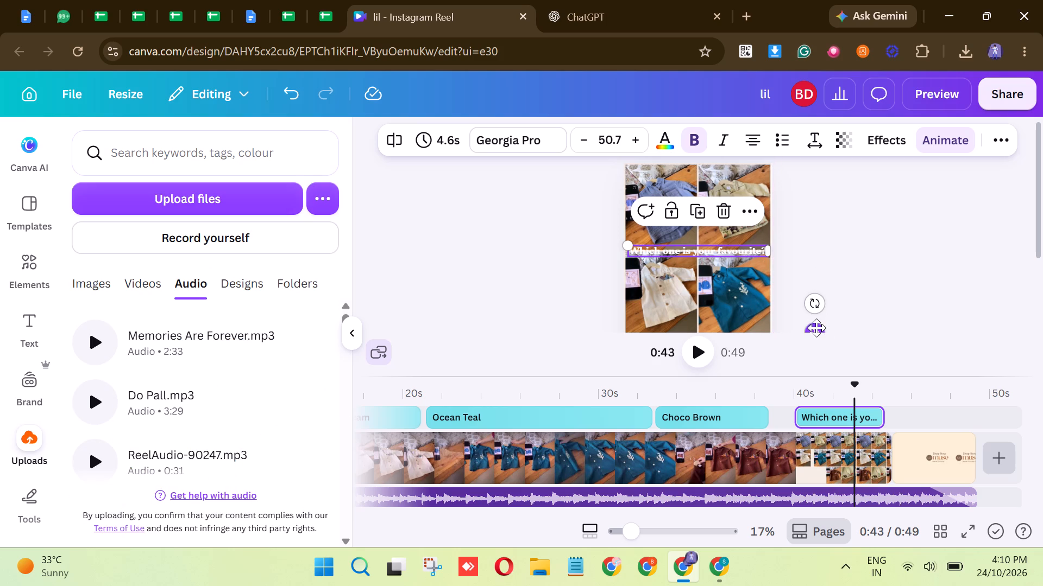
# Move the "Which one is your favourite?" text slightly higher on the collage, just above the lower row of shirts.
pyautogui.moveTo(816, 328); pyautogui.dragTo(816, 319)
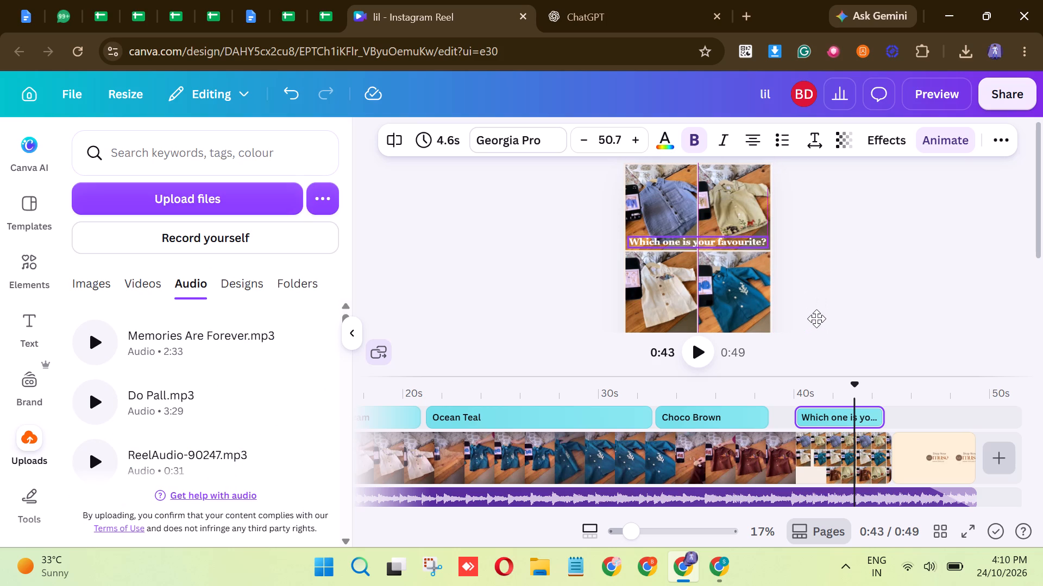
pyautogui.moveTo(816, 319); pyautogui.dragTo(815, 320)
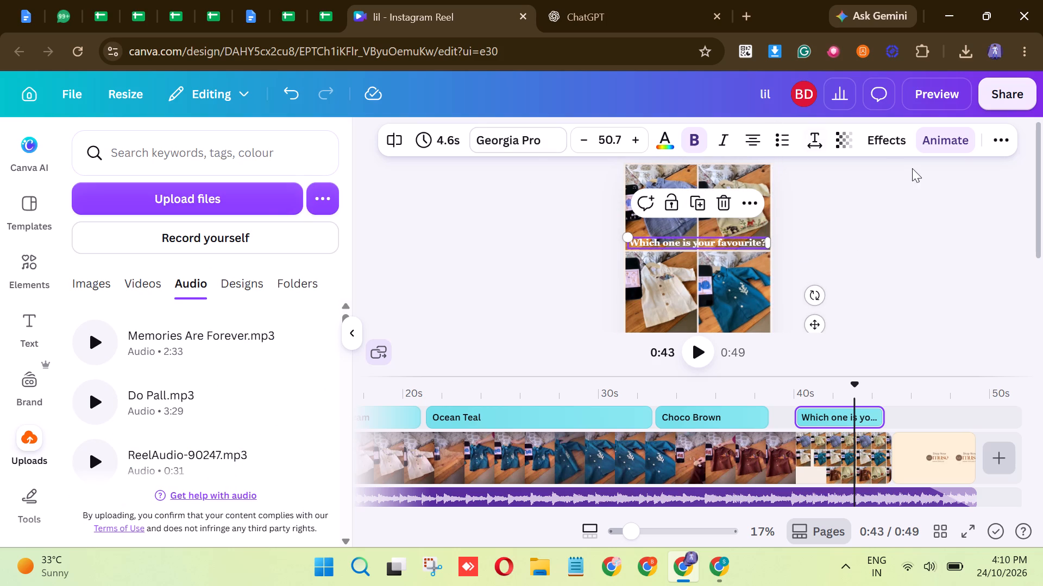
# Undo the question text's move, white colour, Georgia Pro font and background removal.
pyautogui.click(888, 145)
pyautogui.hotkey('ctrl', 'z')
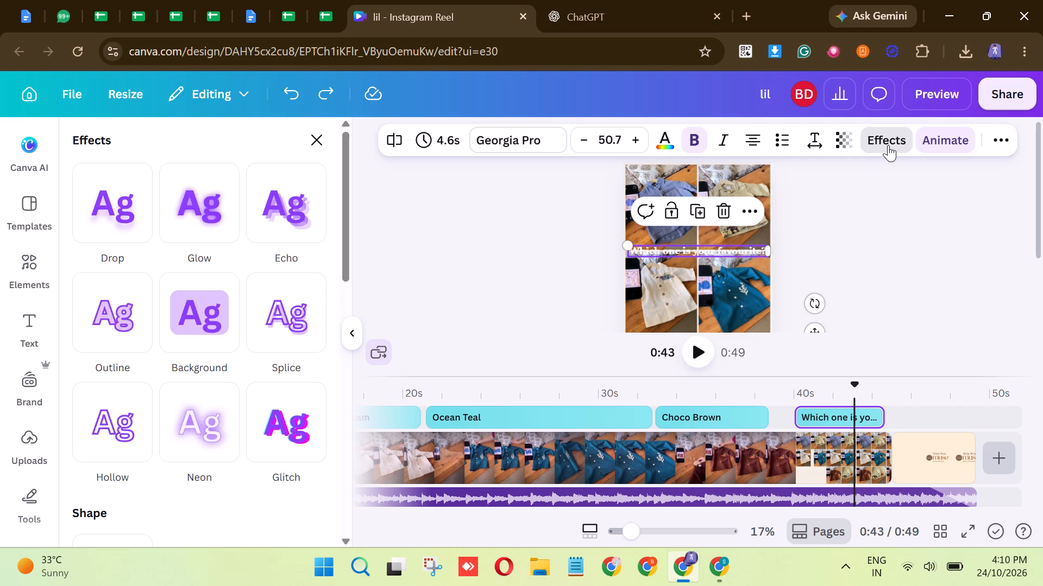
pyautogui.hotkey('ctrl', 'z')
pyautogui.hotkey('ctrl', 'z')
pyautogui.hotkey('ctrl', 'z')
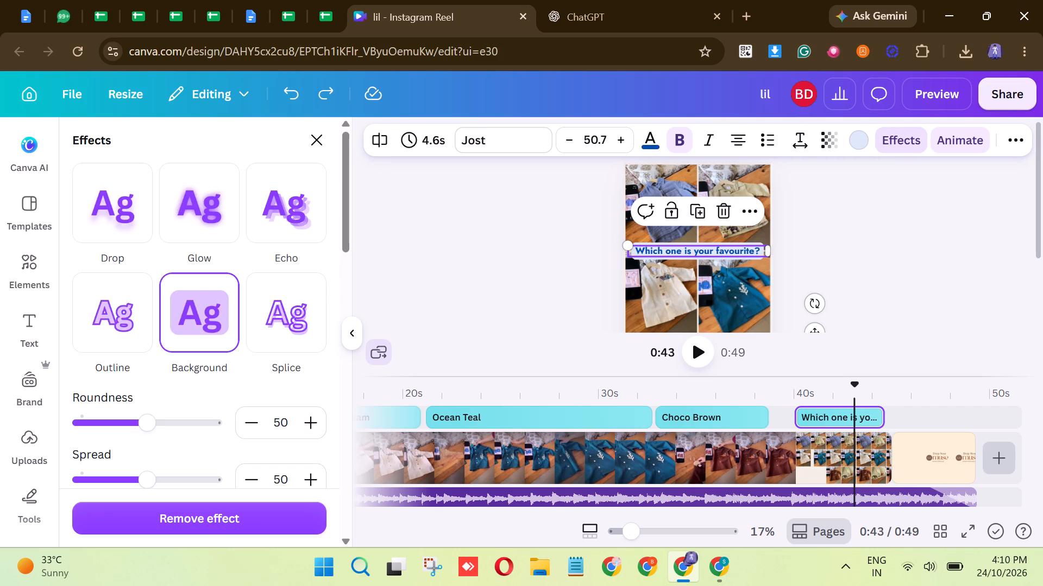
# Change the font of the "Which one is your favourite?" text to Georgia Pro.
pyautogui.click(502, 146)
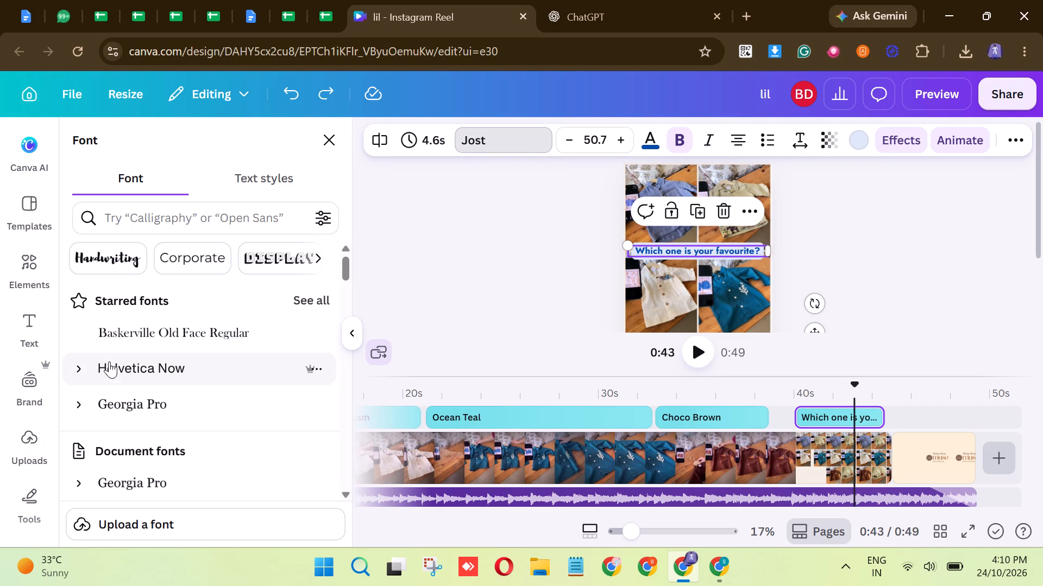
pyautogui.click(125, 409)
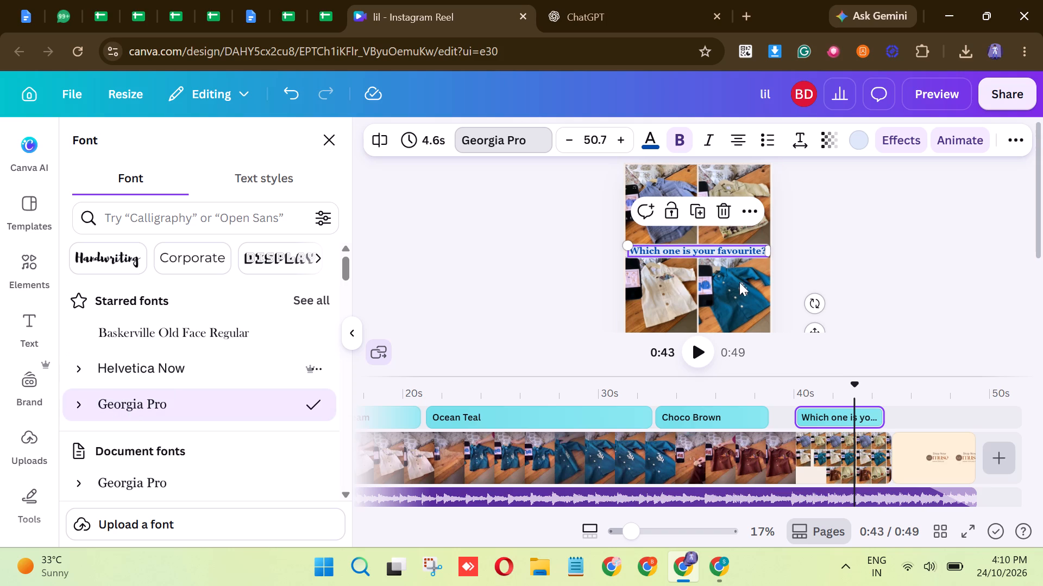
# Replace the background effect on the "Which one is your favourite?" text with the Outline effect.
pyautogui.click(908, 146)
pyautogui.scroll(4, 146, 269)
pyautogui.click(127, 313)
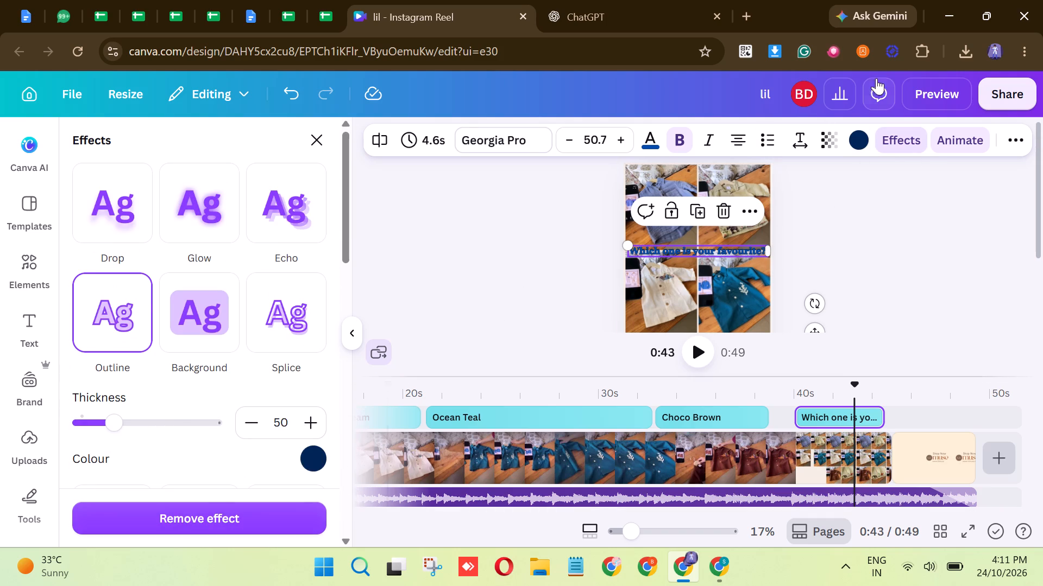
# Set the text colour of "Which one is your favourite?" to white, keeping its font size at 50.7.
pyautogui.click(632, 145)
pyautogui.click(644, 141)
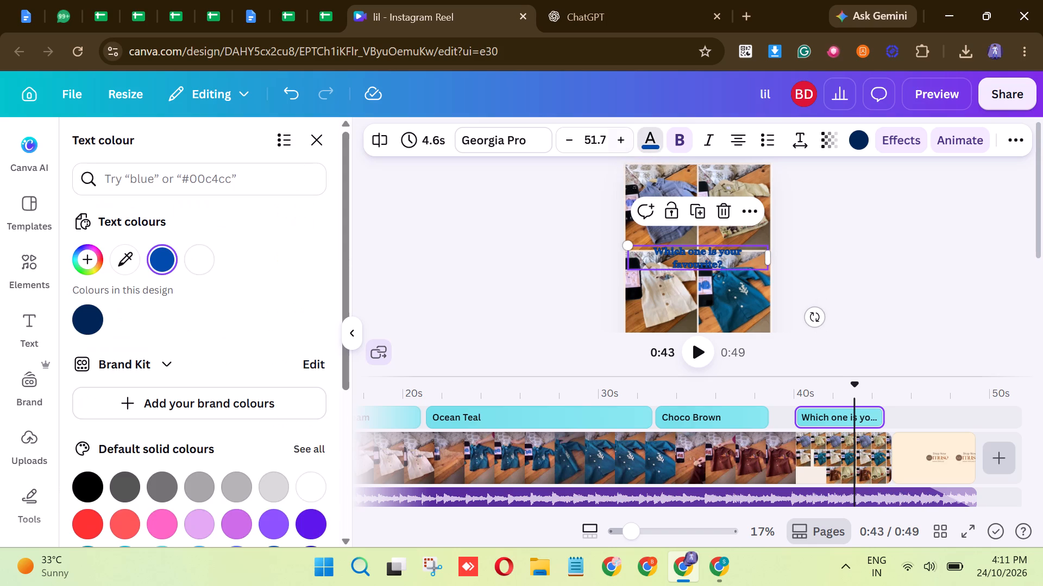
pyautogui.click(573, 149)
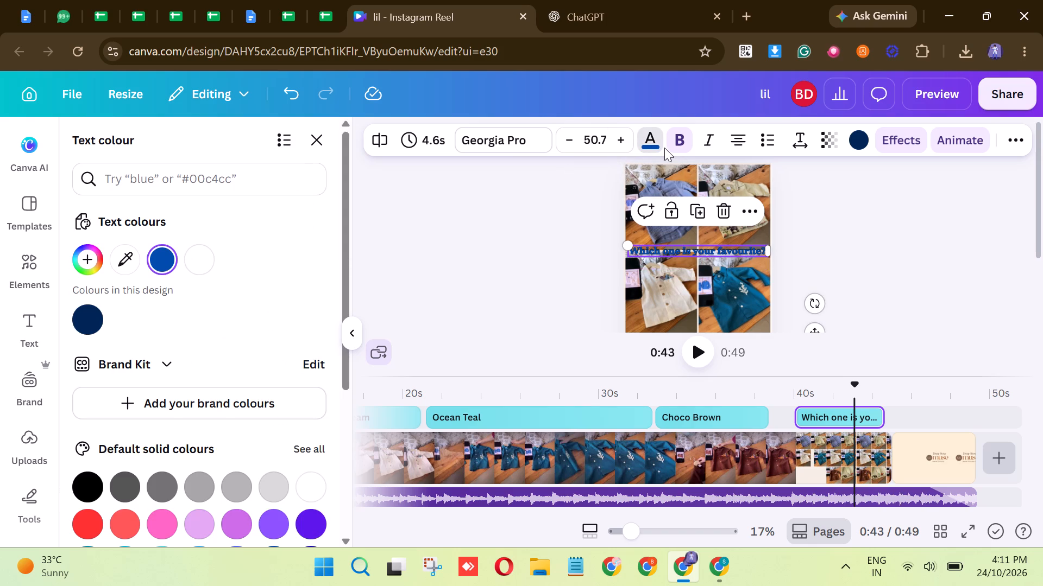
pyautogui.click(664, 148)
pyautogui.click(646, 141)
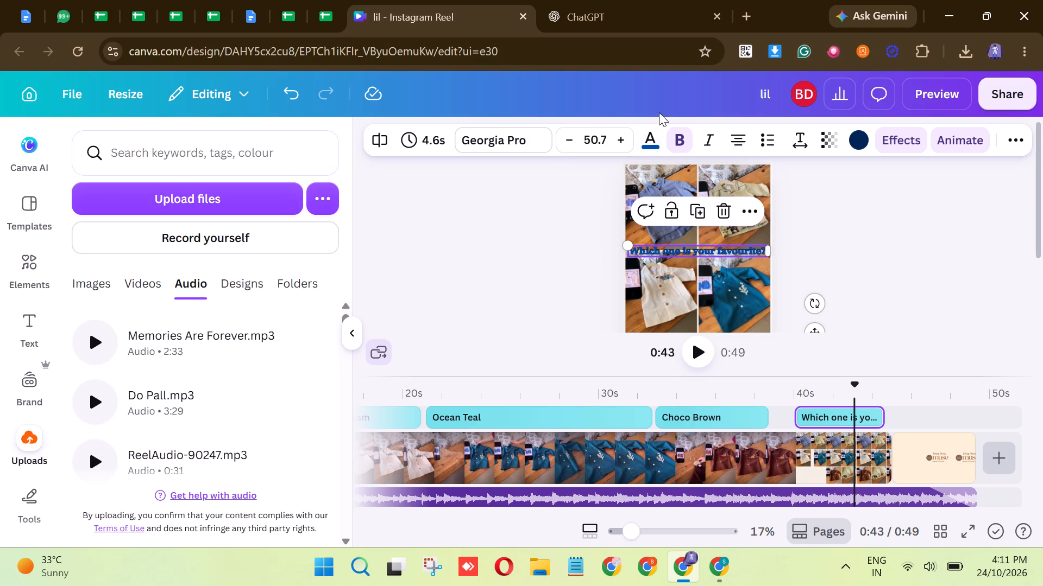
pyautogui.click(651, 137)
pyautogui.click(191, 271)
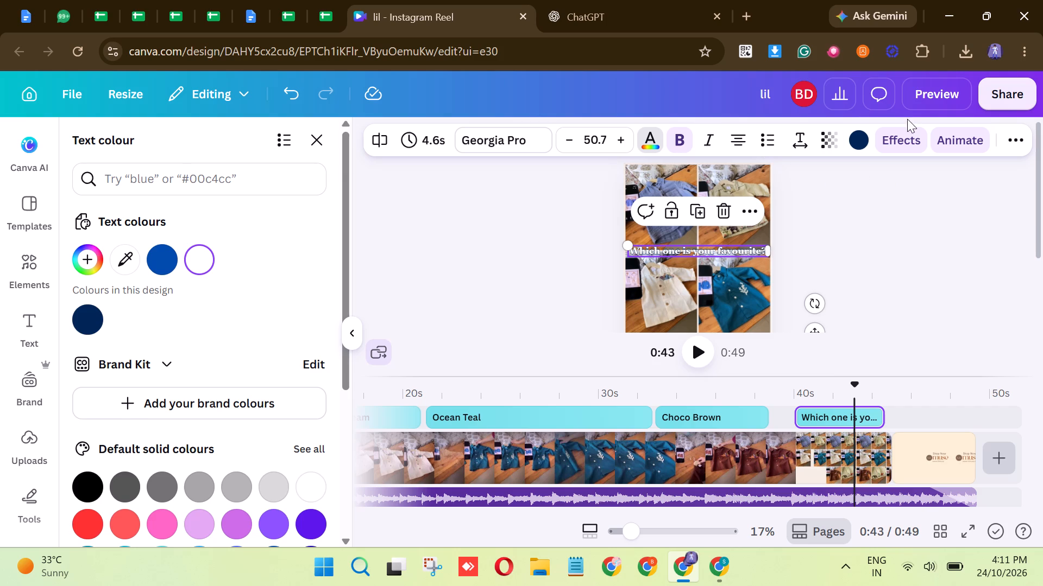
# Set the outline colour of the "Which one is your favourite?" text to black.
pyautogui.click(909, 140)
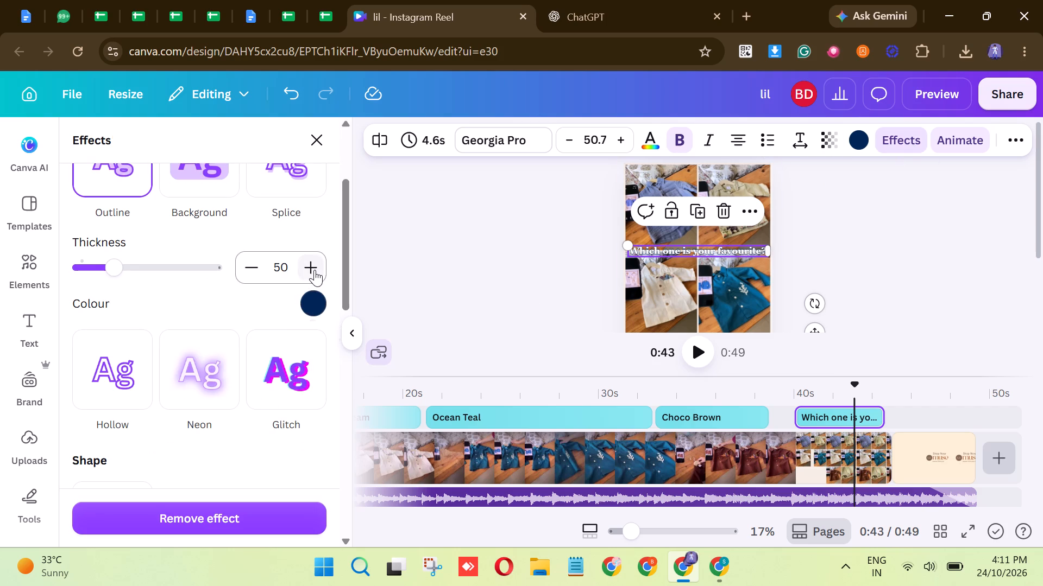
pyautogui.click(307, 286)
pyautogui.click(307, 300)
pyautogui.scroll(-2, 148, 411)
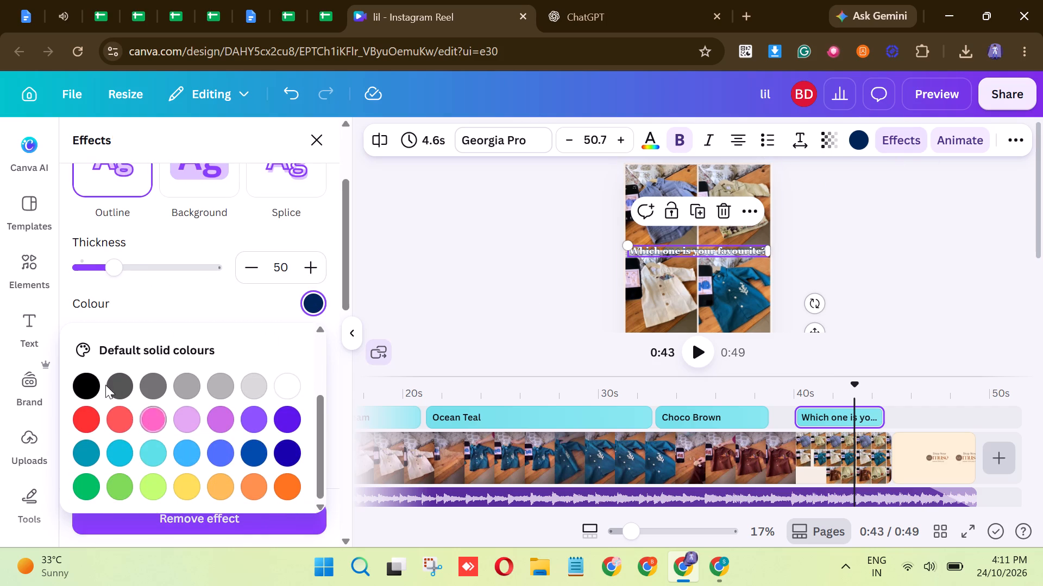
pyautogui.click(93, 384)
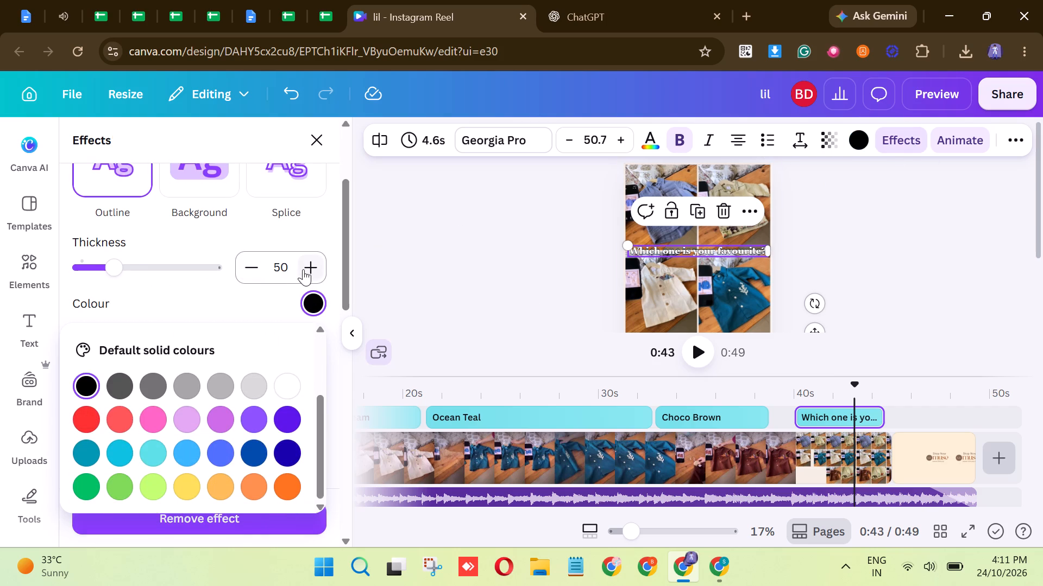
# Set the outline thickness of the "Which one is your favourite?" text to 120 and deselect it.
pyautogui.tripleClick(306, 267)
pyautogui.click(294, 272)
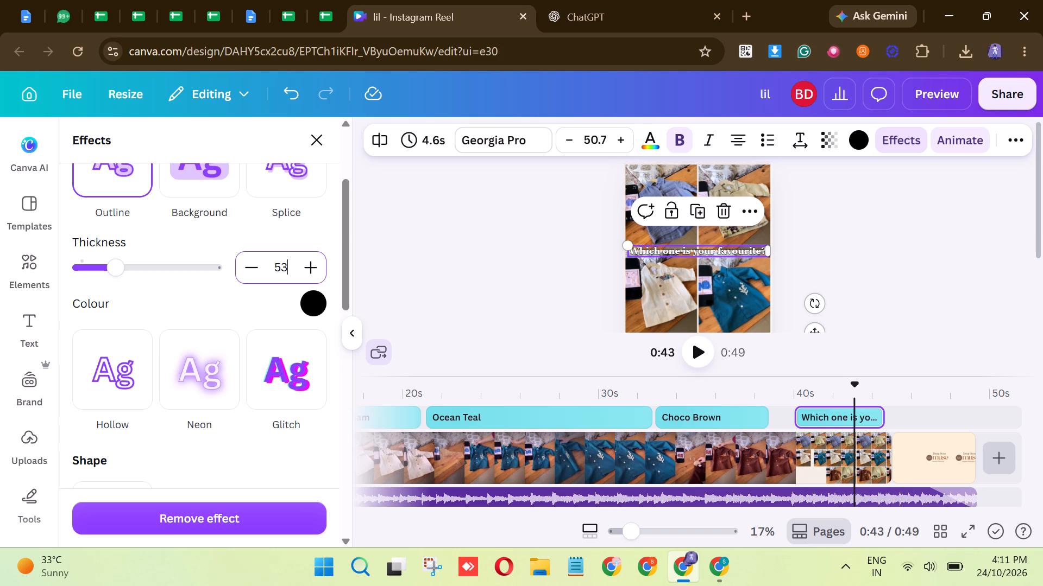
pyautogui.write('120')
pyautogui.press('Return')
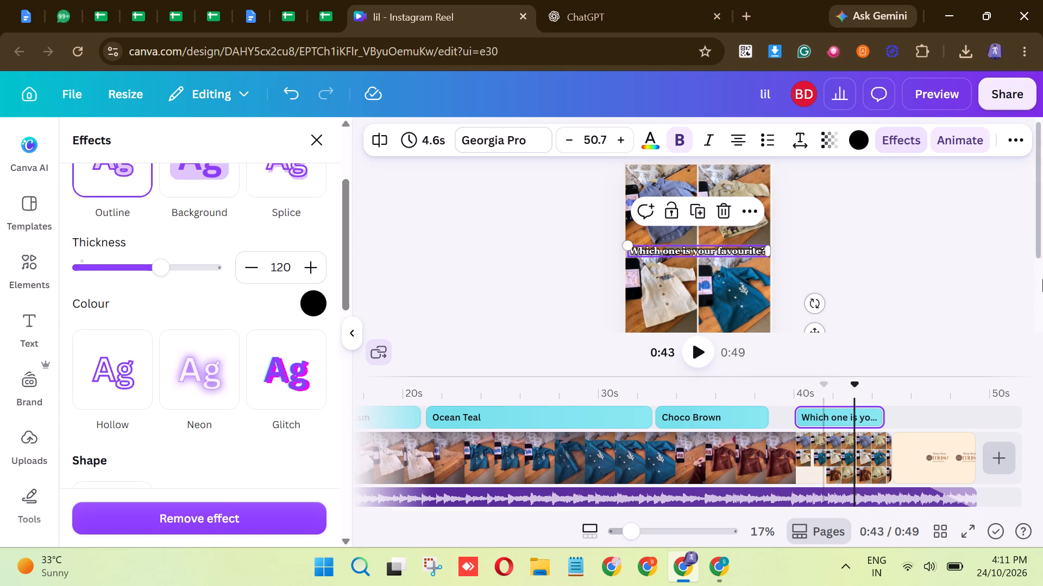
pyautogui.click(990, 228)
pyautogui.click(977, 231)
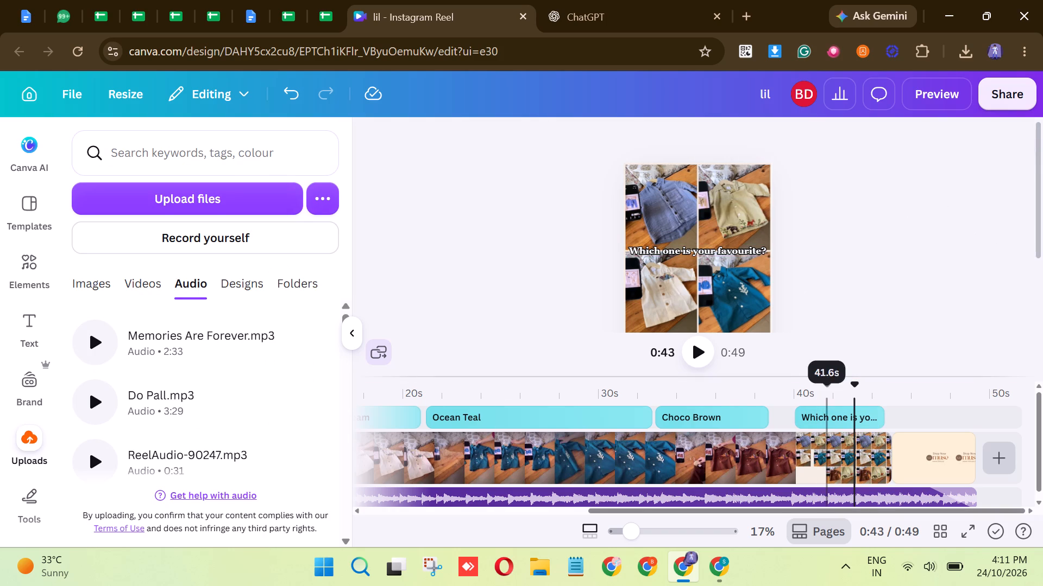
# Play back the closing collage to review the outlined question, and compare it with the "Choco Brown" text.
pyautogui.click(786, 393)
pyautogui.click(688, 349)
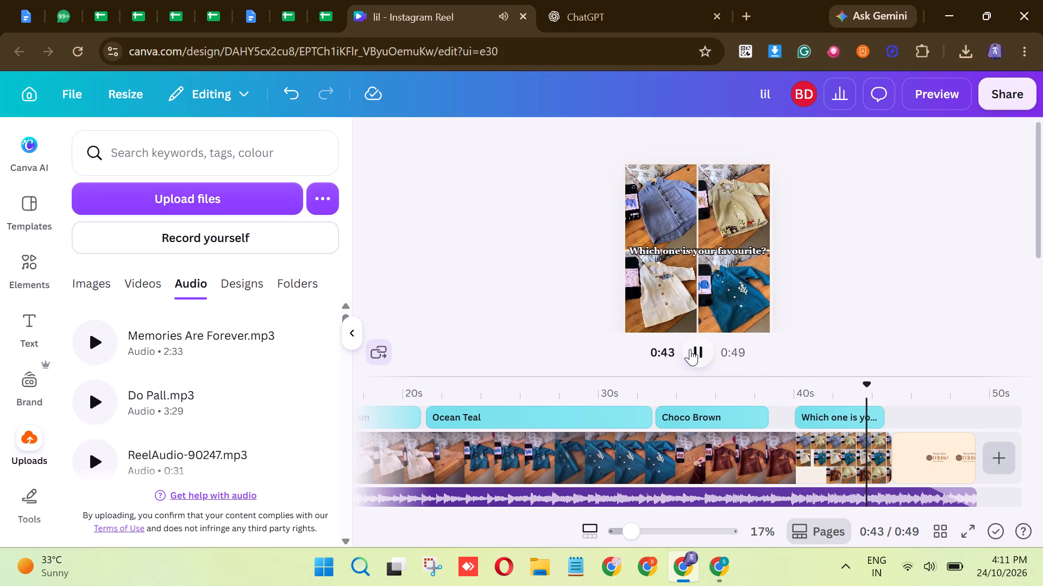
pyautogui.click(690, 349)
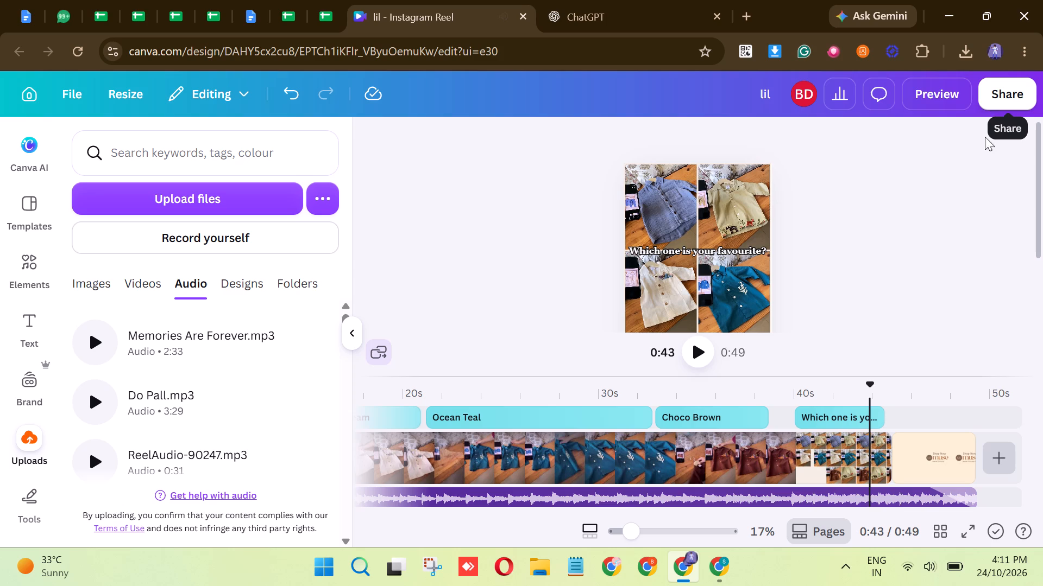
pyautogui.click(694, 392)
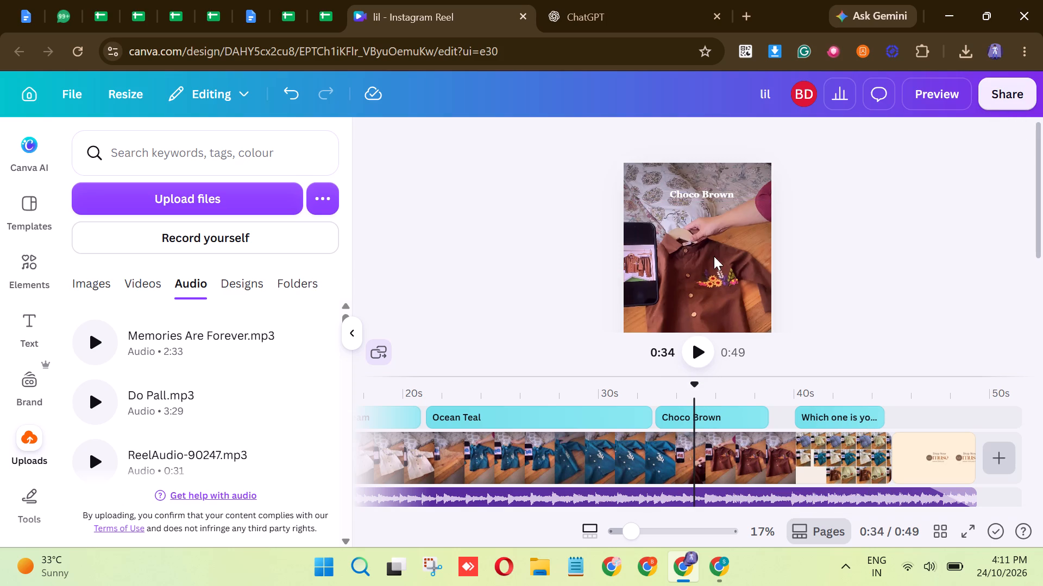
# Copy the outline thickness value from the effect settings of the "Which one is your favourite?" text.
pyautogui.click(827, 419)
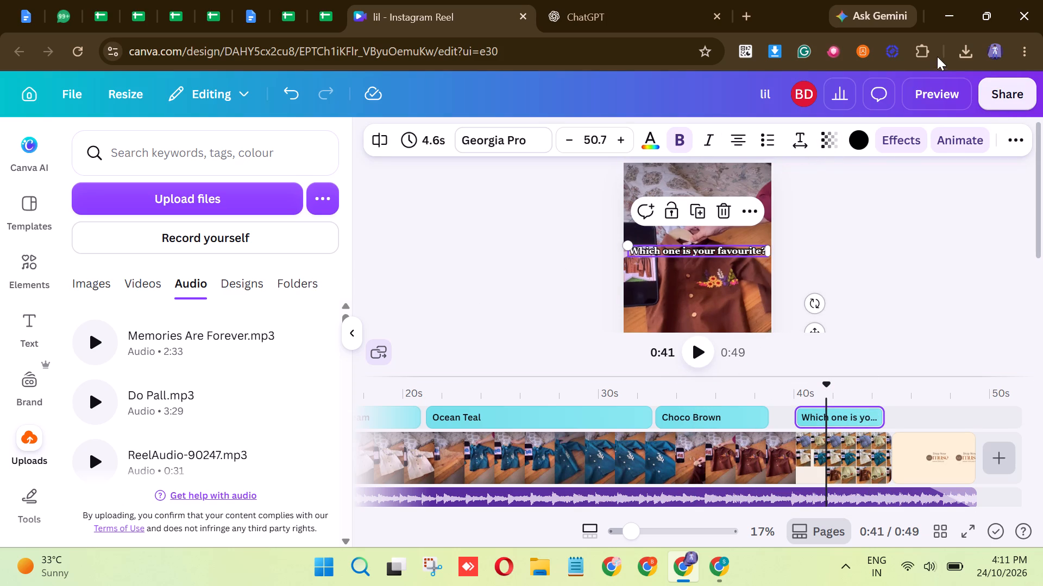
pyautogui.click(895, 135)
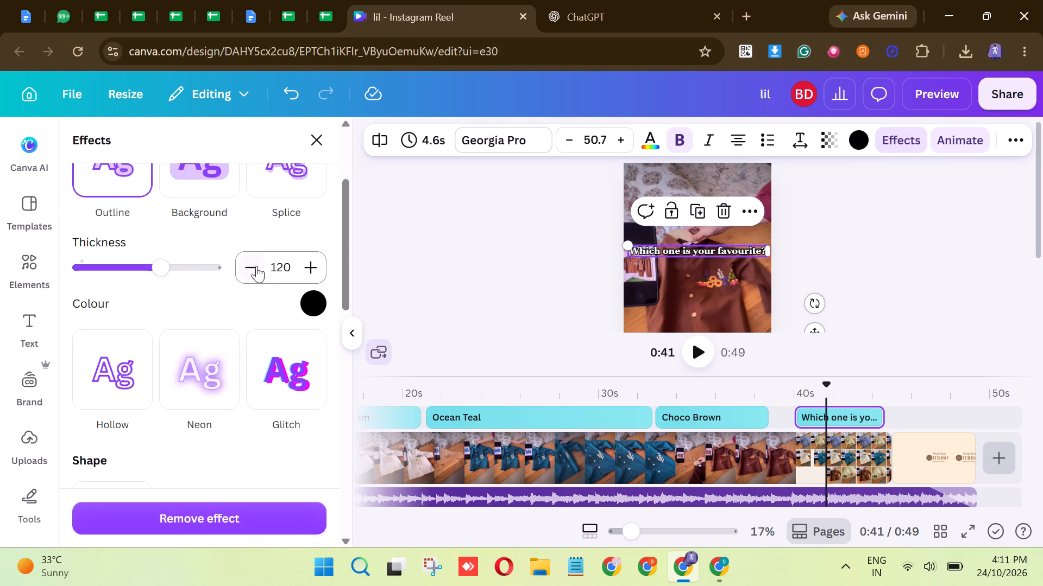
pyautogui.doubleClick(284, 259)
pyautogui.doubleClick(280, 265)
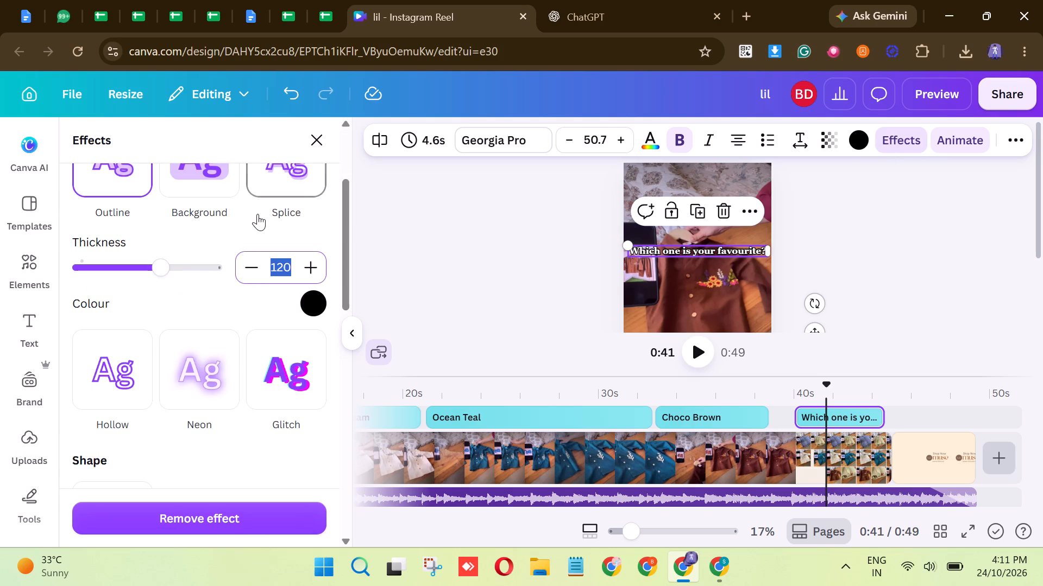
pyautogui.hotkey('ctrl', 'c')
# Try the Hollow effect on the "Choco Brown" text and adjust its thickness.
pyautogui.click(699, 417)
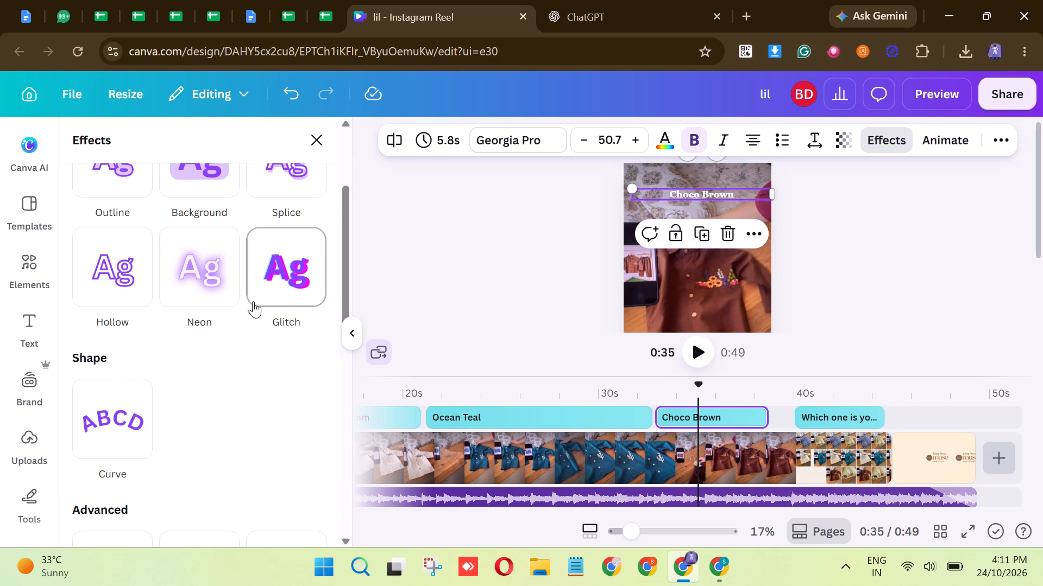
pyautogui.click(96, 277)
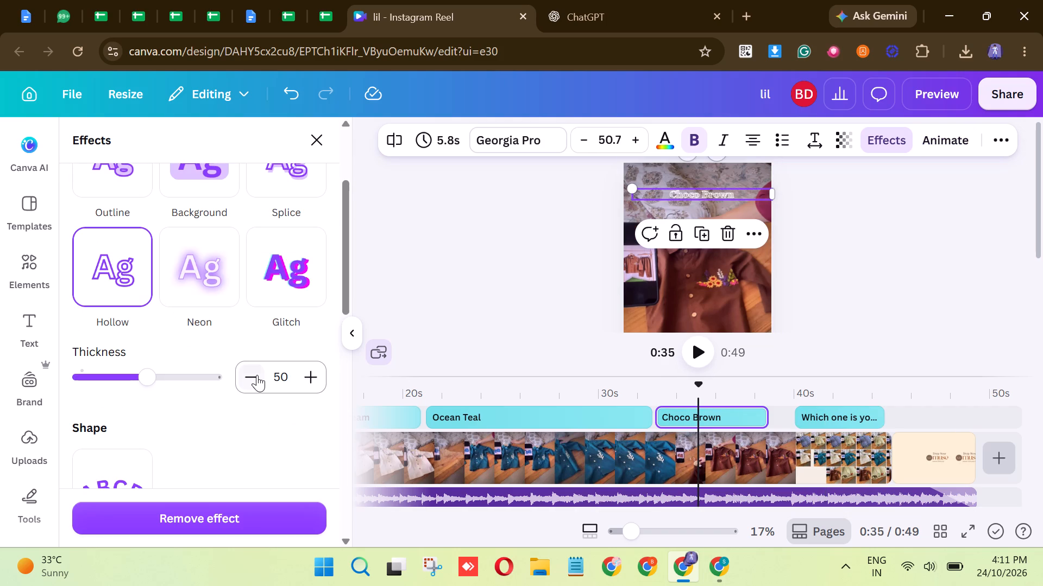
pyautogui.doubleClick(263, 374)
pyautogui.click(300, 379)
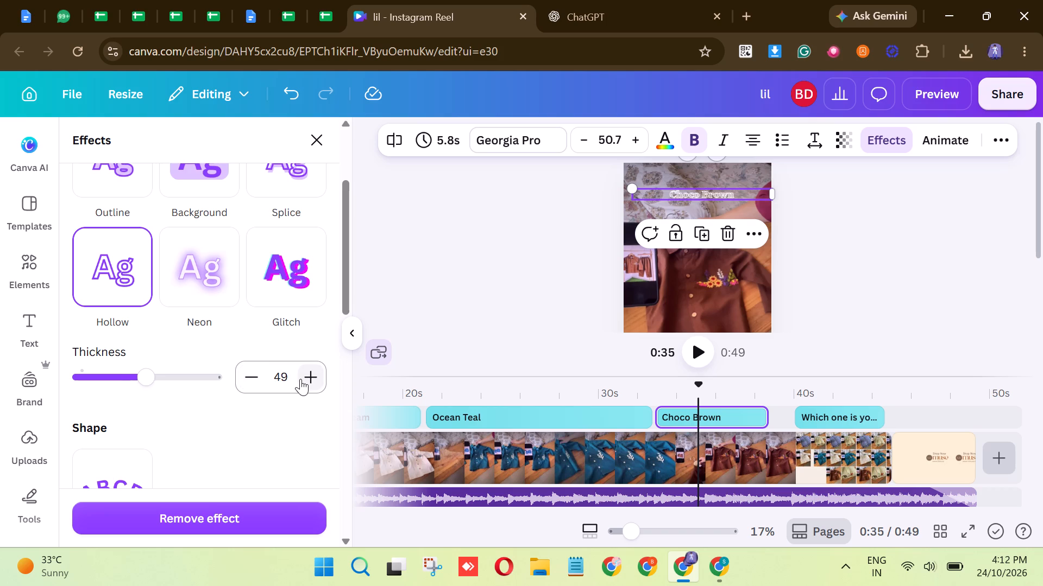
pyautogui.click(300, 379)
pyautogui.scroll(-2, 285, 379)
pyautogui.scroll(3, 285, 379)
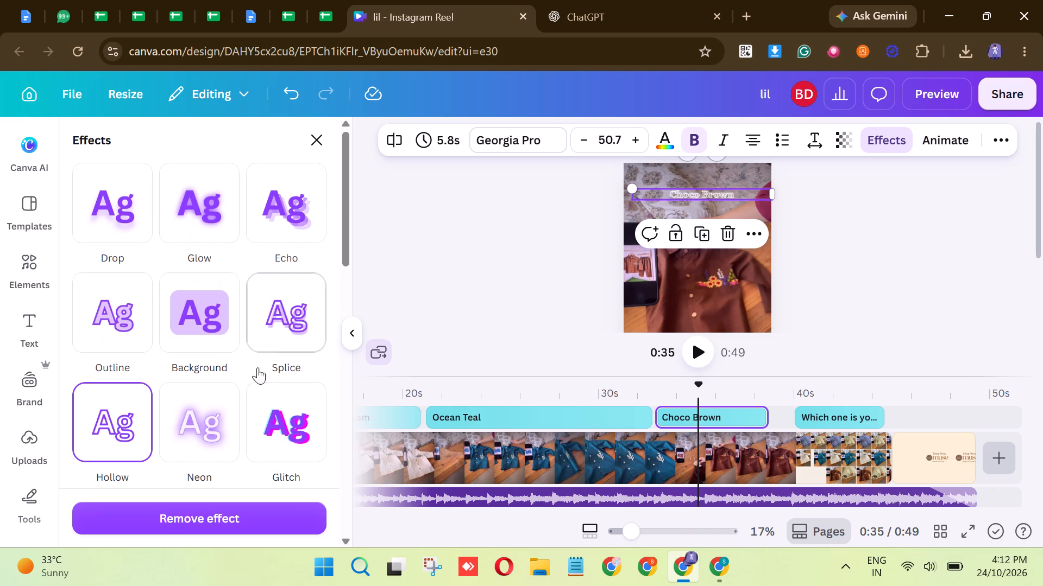
# Apply the Outline effect to the "Choco Brown" text.
pyautogui.click(116, 335)
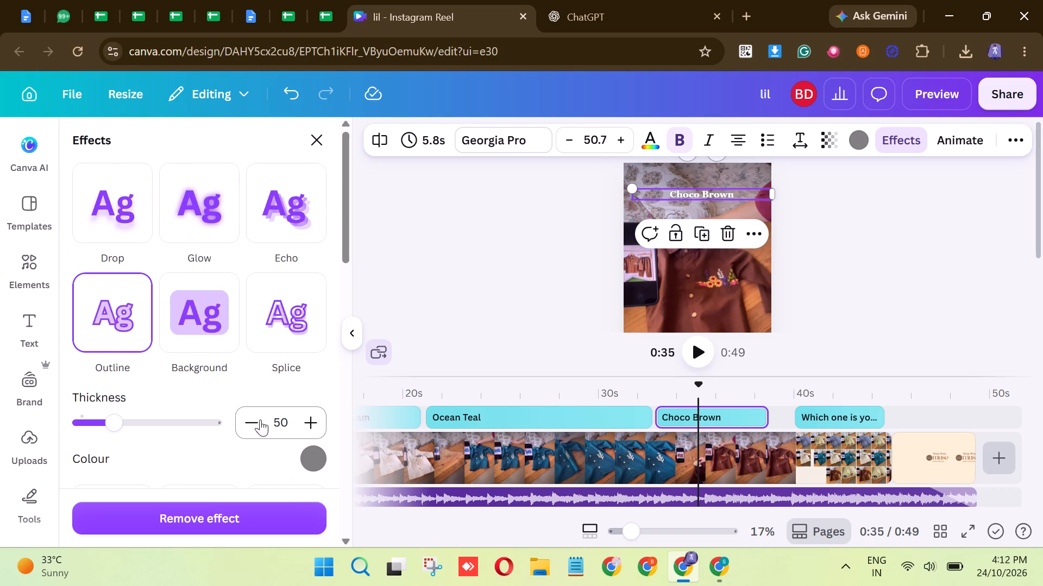
# Set the outline thickness of the "Choco Brown" text to 120.
pyautogui.doubleClick(278, 426)
pyautogui.hotkey('ctrl', 'v')
pyautogui.click(478, 322)
pyautogui.click(529, 302)
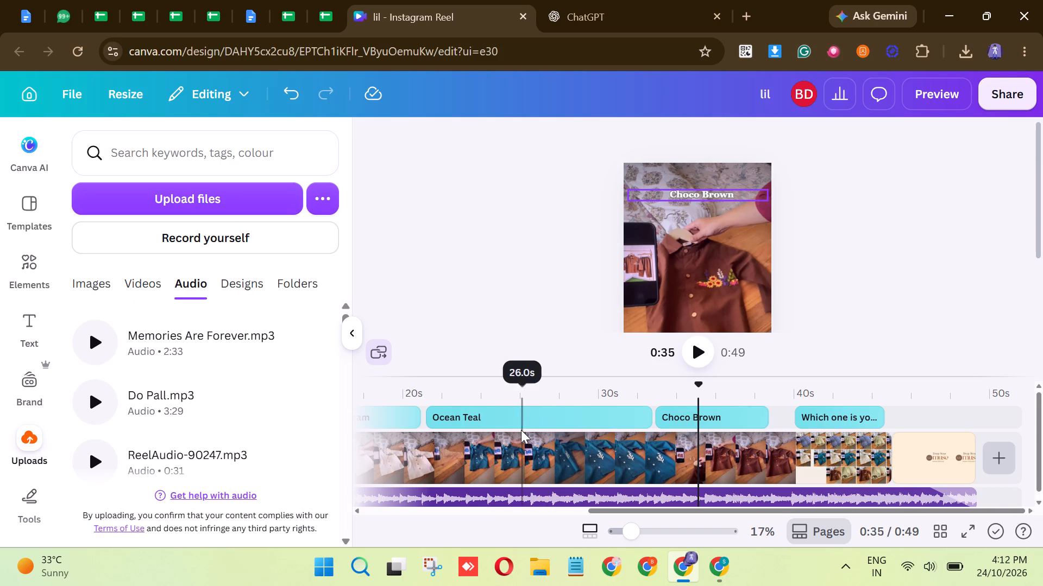
# Apply the Outline effect with thickness 120 to the "Ocean Teal" text, and play back that section to check it.
pyautogui.click(529, 412)
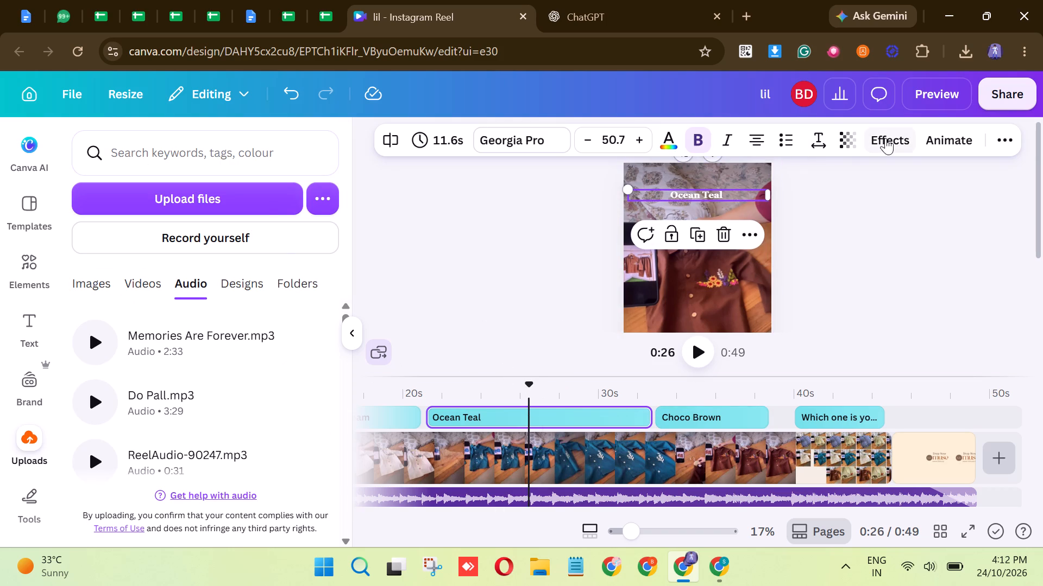
pyautogui.click(885, 138)
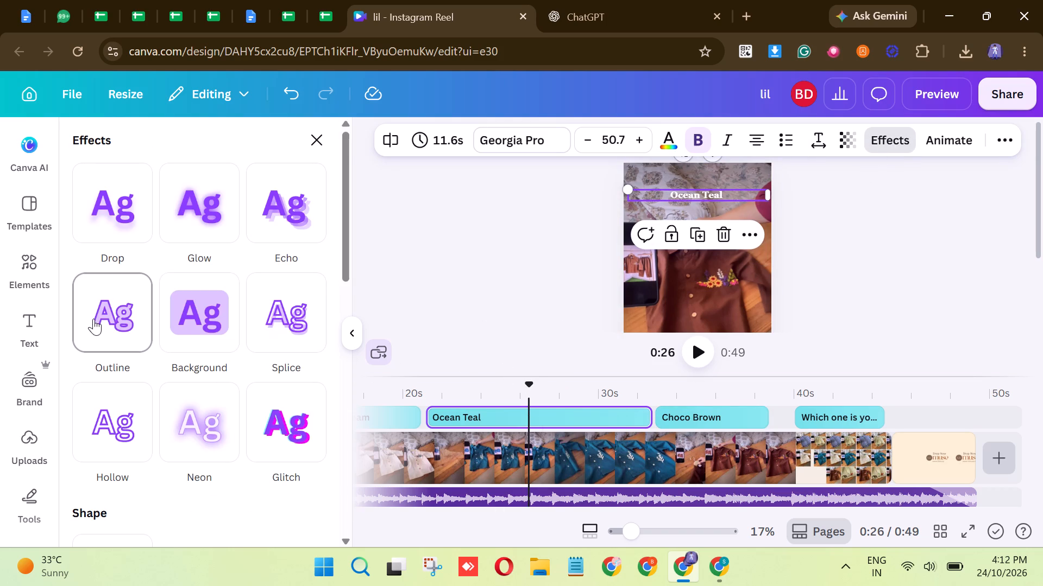
pyautogui.click(93, 319)
pyautogui.doubleClick(291, 418)
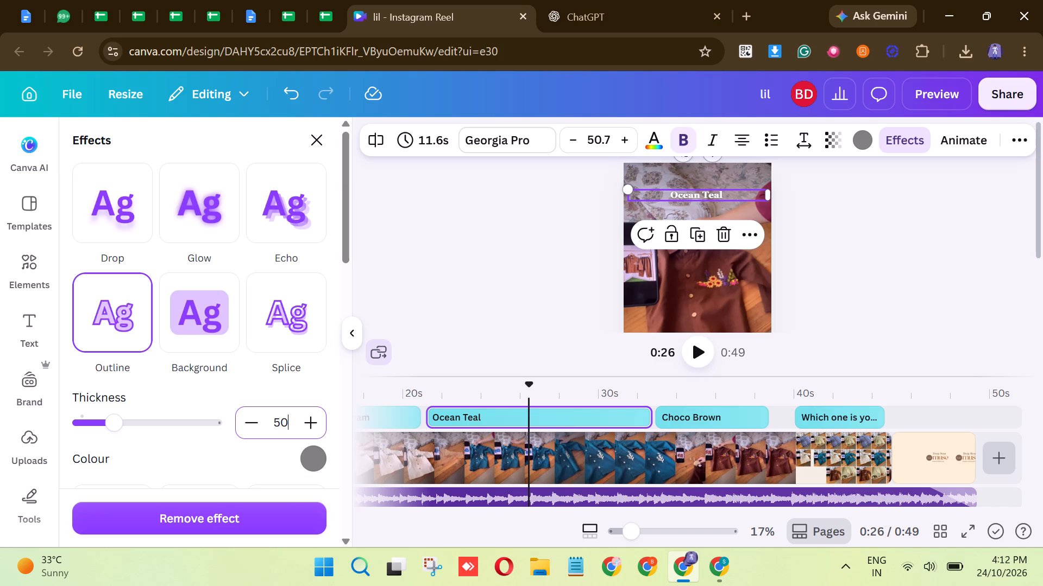
pyautogui.hotkey('ctrl', 'v')
pyautogui.click(493, 311)
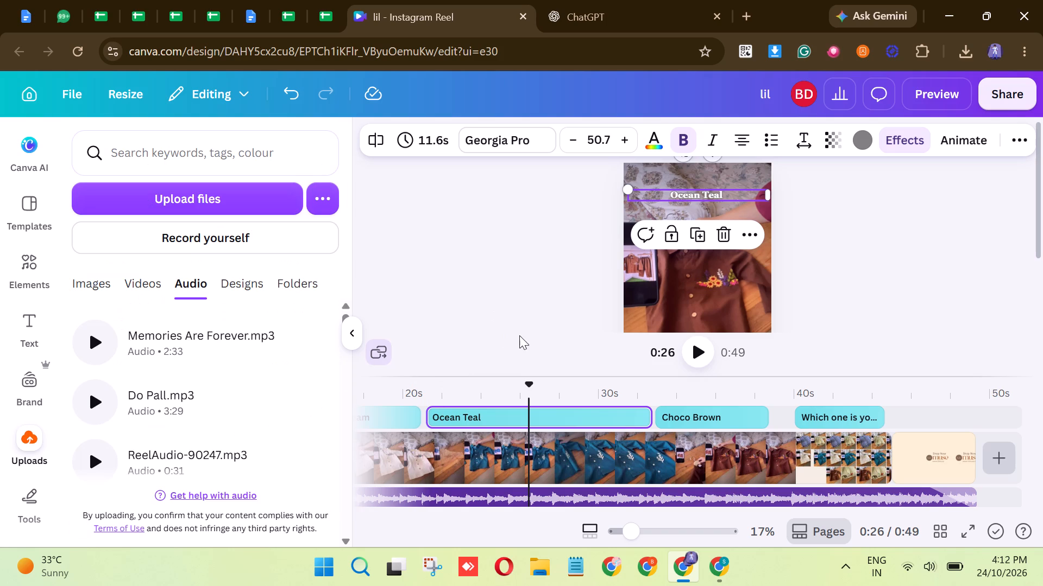
pyautogui.click(519, 335)
pyautogui.press('space')
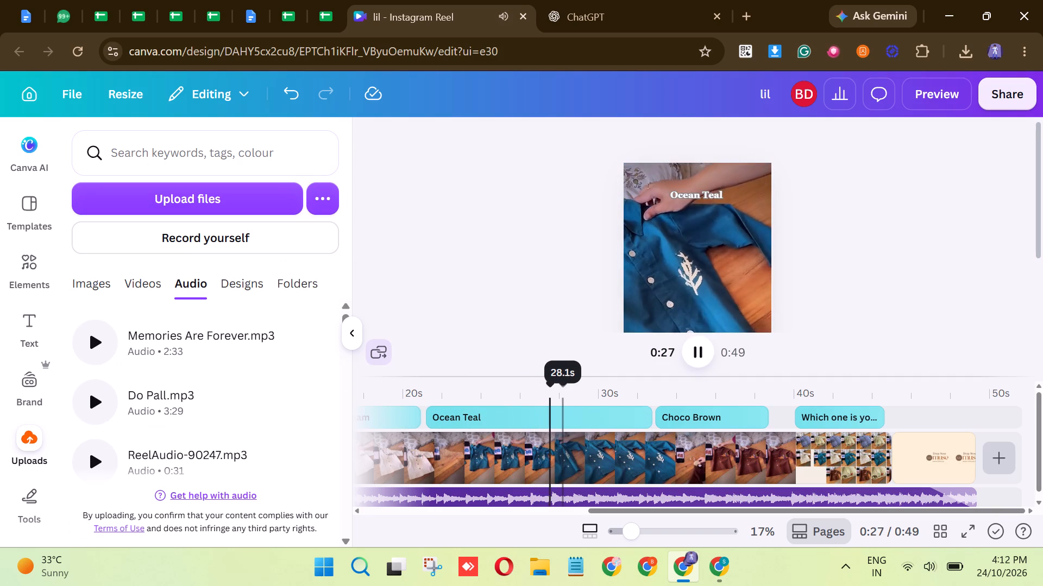
pyautogui.press('space')
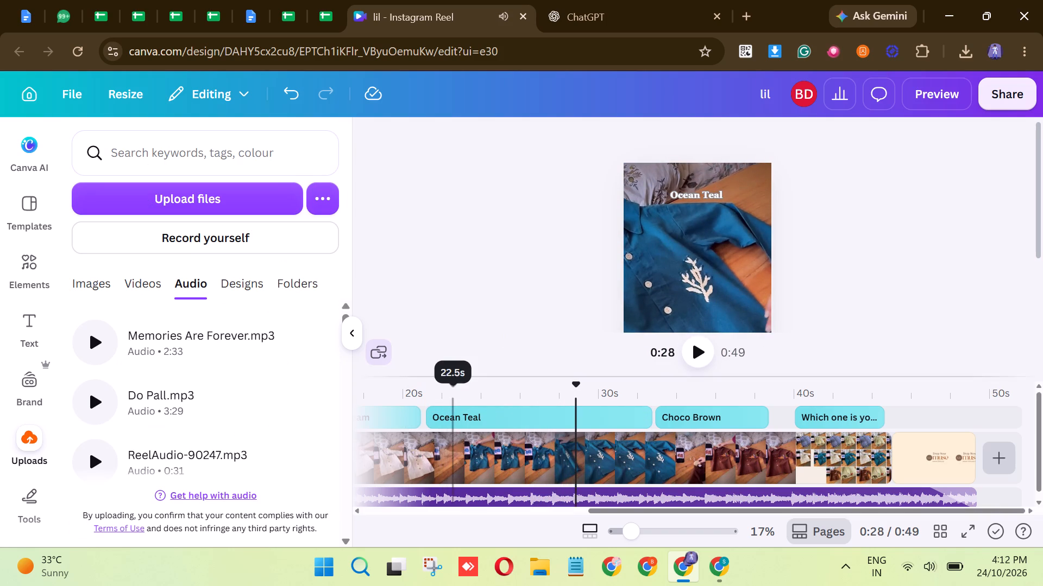
# Apply the Outline effect with thickness 120 to the opening "Little shirts. Big stories." text.
pyautogui.moveTo(453, 387); pyautogui.dragTo(332, 367)
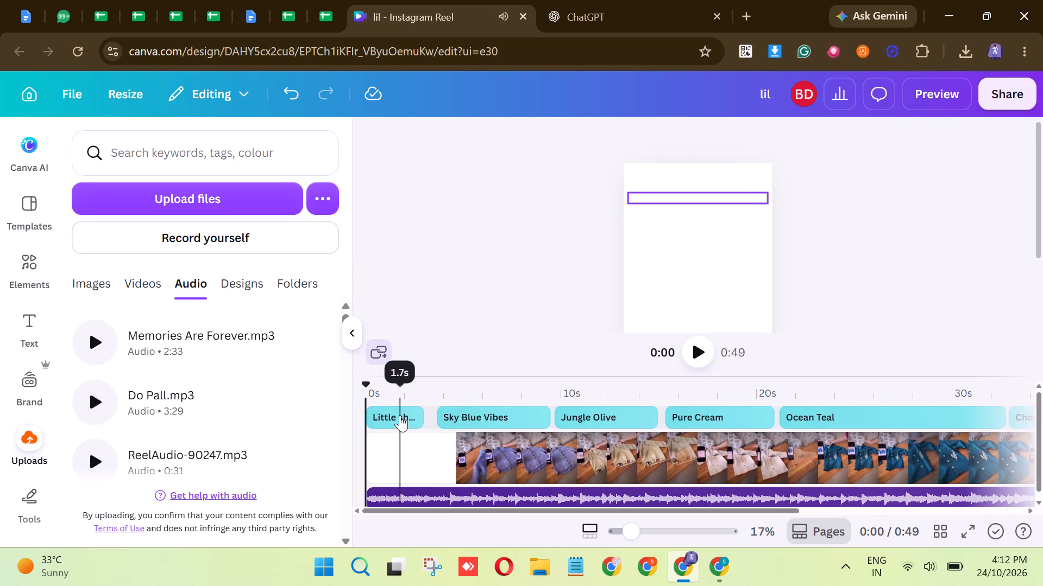
pyautogui.click(400, 415)
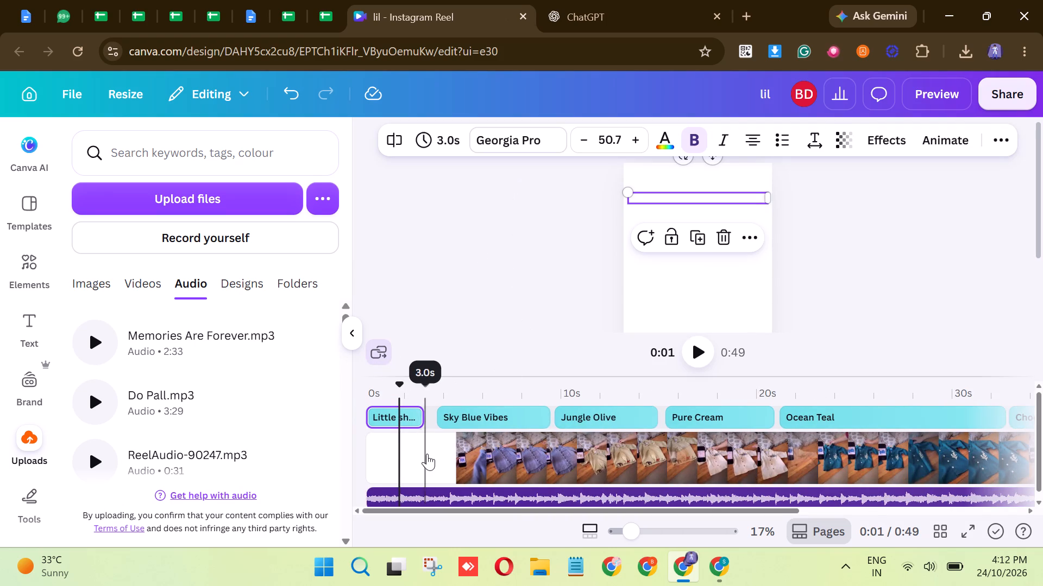
pyautogui.click(428, 454)
pyautogui.click(392, 406)
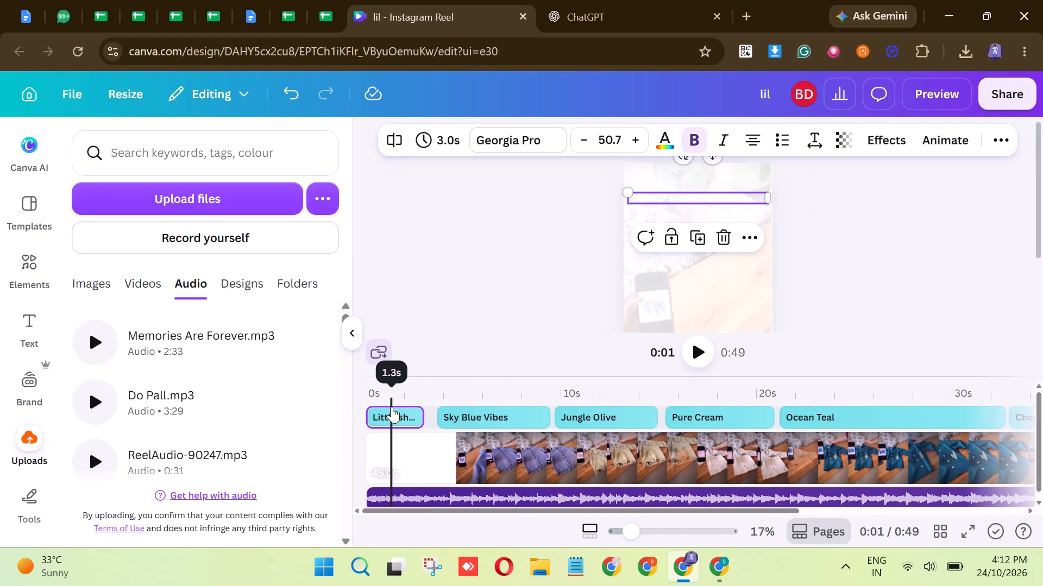
pyautogui.click(883, 143)
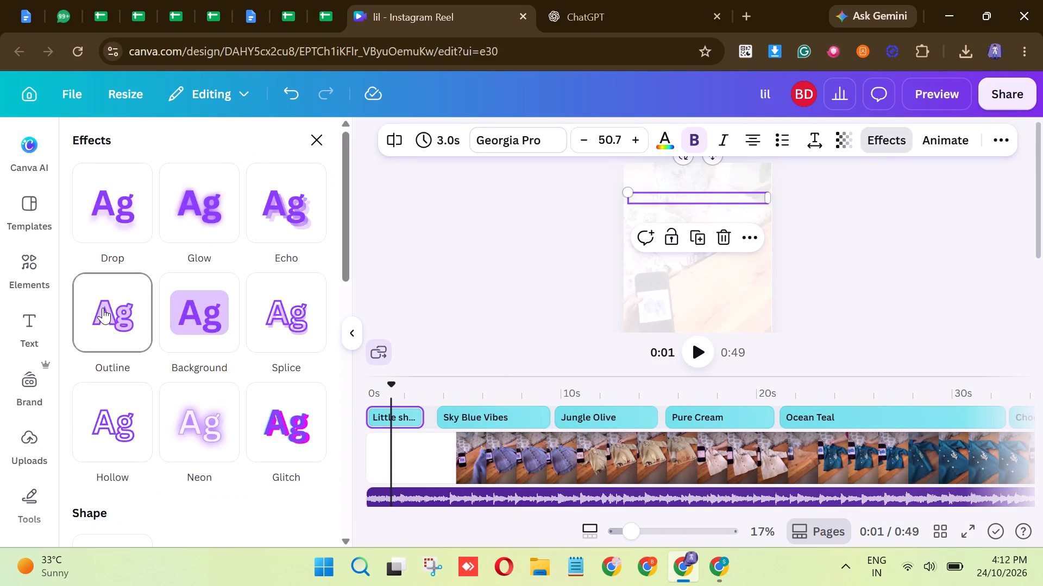
pyautogui.click(103, 308)
pyautogui.doubleClick(288, 417)
pyautogui.hotkey('ctrl', 'v')
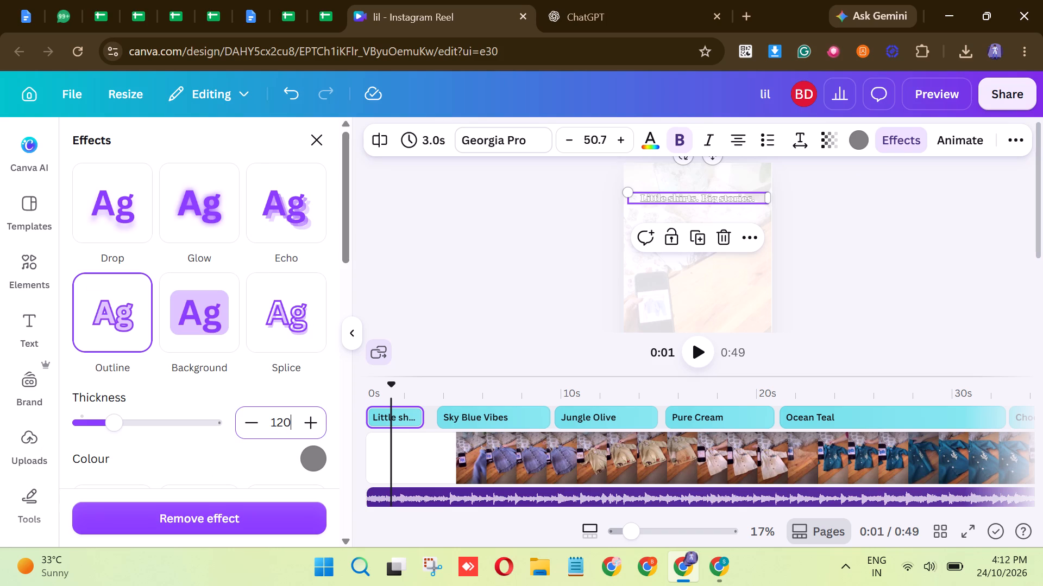
# Apply the Outline effect with thickness 120 to the "Sky Blue Vibes" text.
pyautogui.click(482, 415)
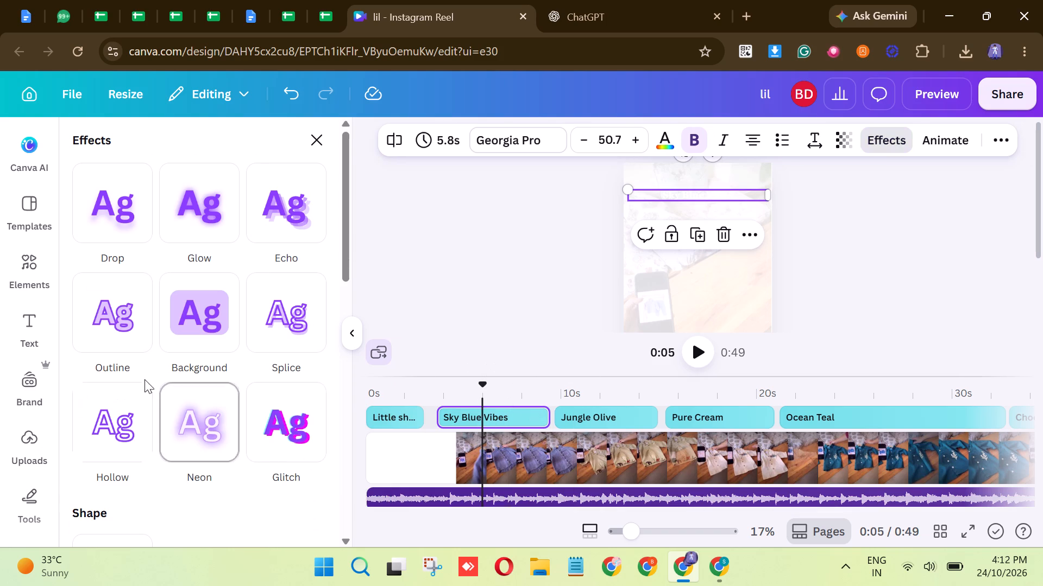
pyautogui.click(139, 339)
pyautogui.doubleClick(286, 418)
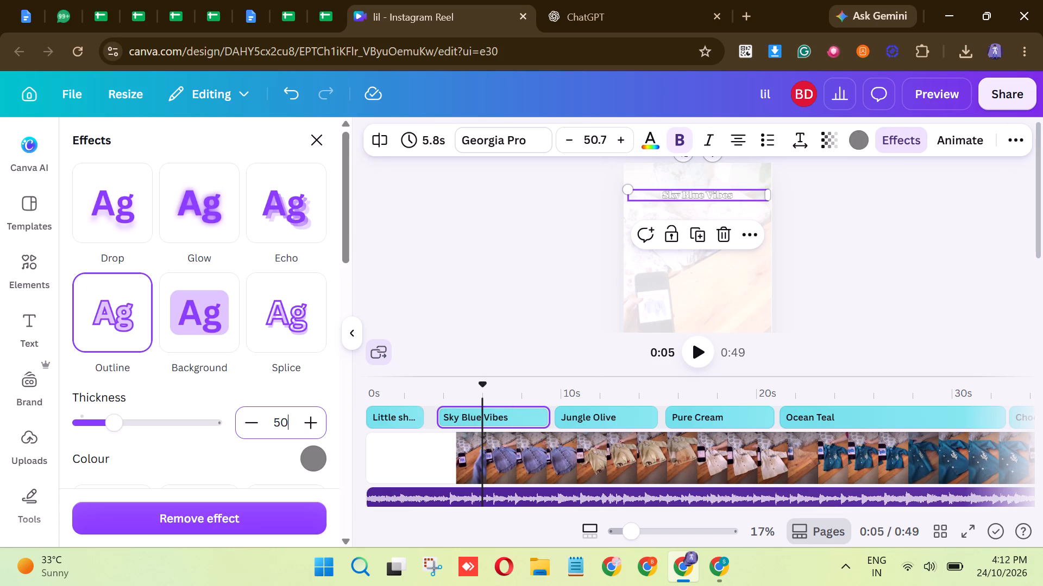
pyautogui.hotkey('ctrl', 'v')
# Apply the Outline effect with thickness 120 to the "Jungle Olive" text.
pyautogui.click(586, 417)
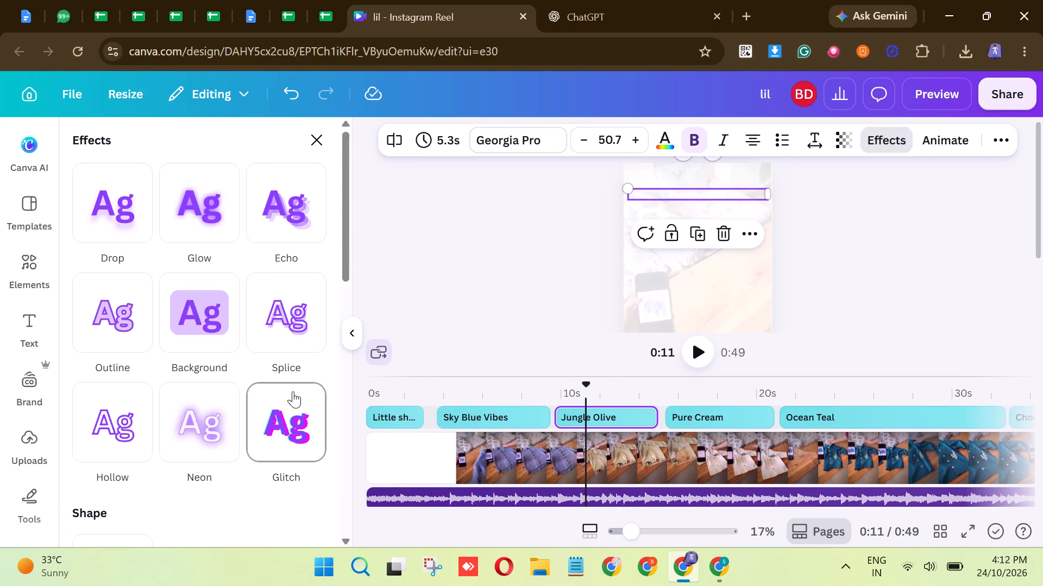
pyautogui.click(117, 327)
pyautogui.doubleClick(266, 414)
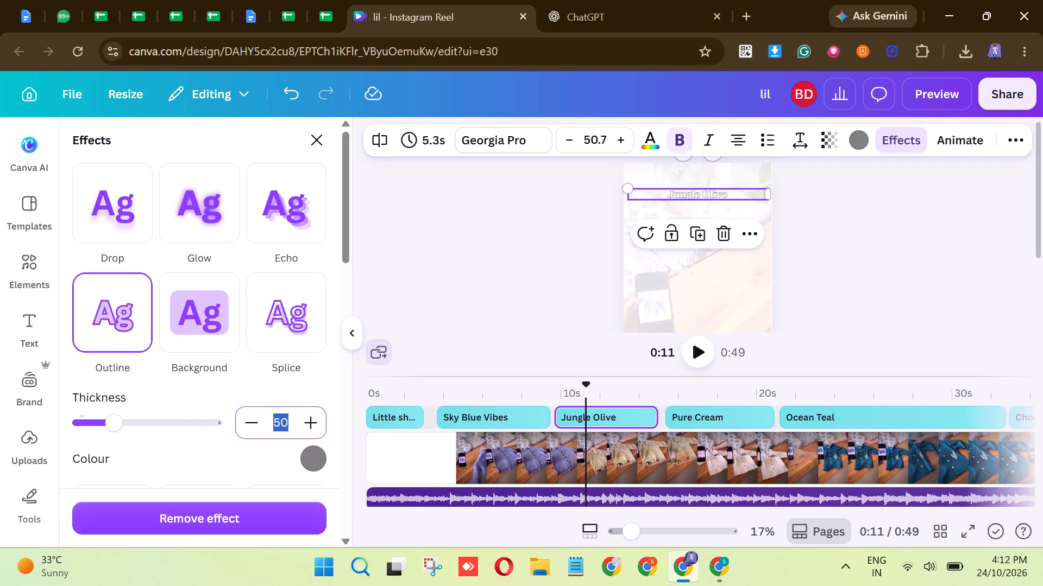
pyautogui.hotkey('ctrl', 'v')
# Apply the Outline effect with thickness 120 to the "Pure Cream" text.
pyautogui.click(701, 423)
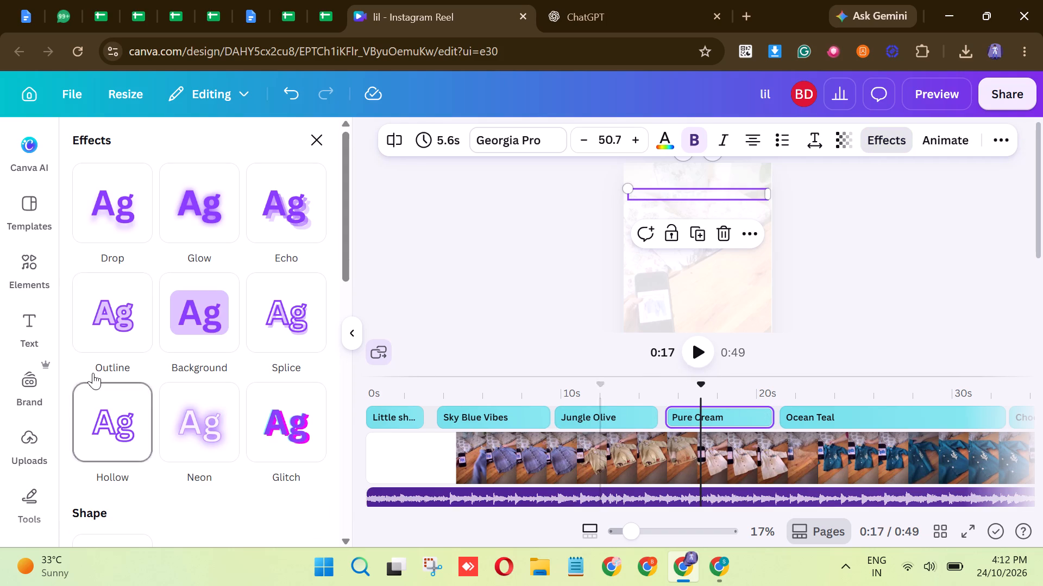
pyautogui.click(105, 343)
pyautogui.doubleClick(290, 421)
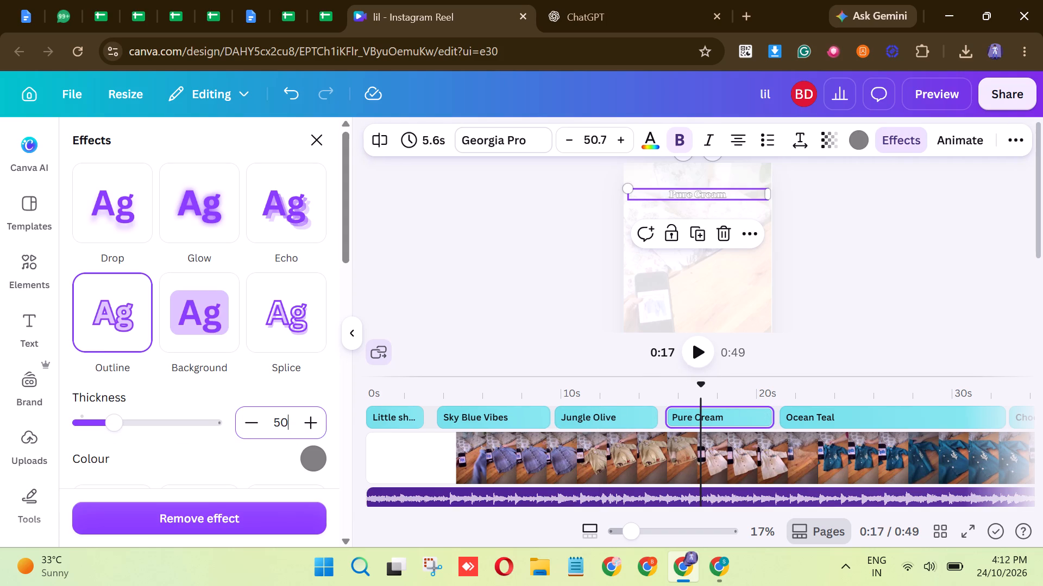
pyautogui.hotkey('ctrl', 'v')
# Check the "Ocean Teal" outline settings, and play the reel from near its start at a larger view to review the outlined texts.
pyautogui.click(838, 417)
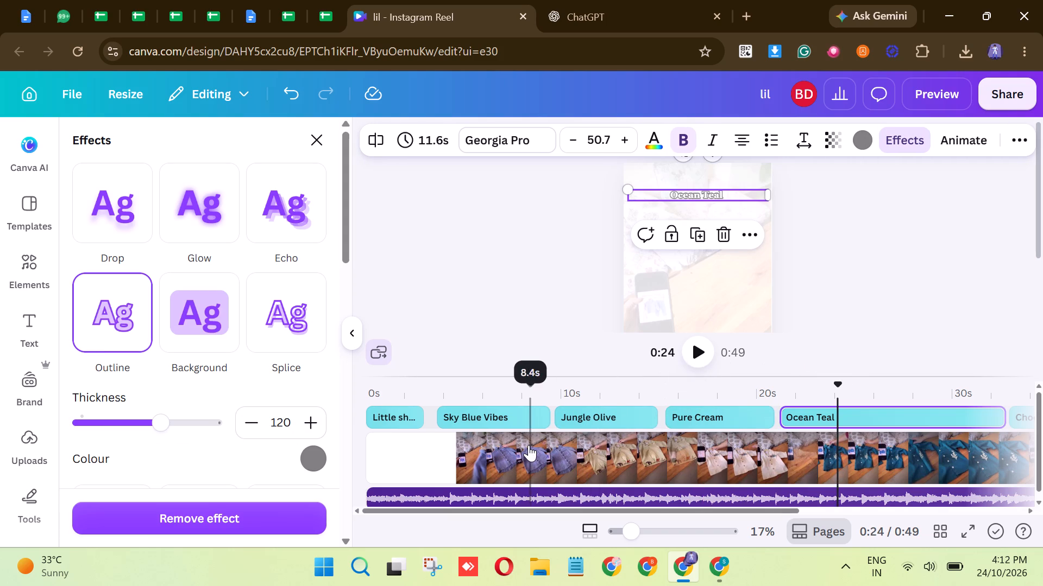
pyautogui.click(891, 283)
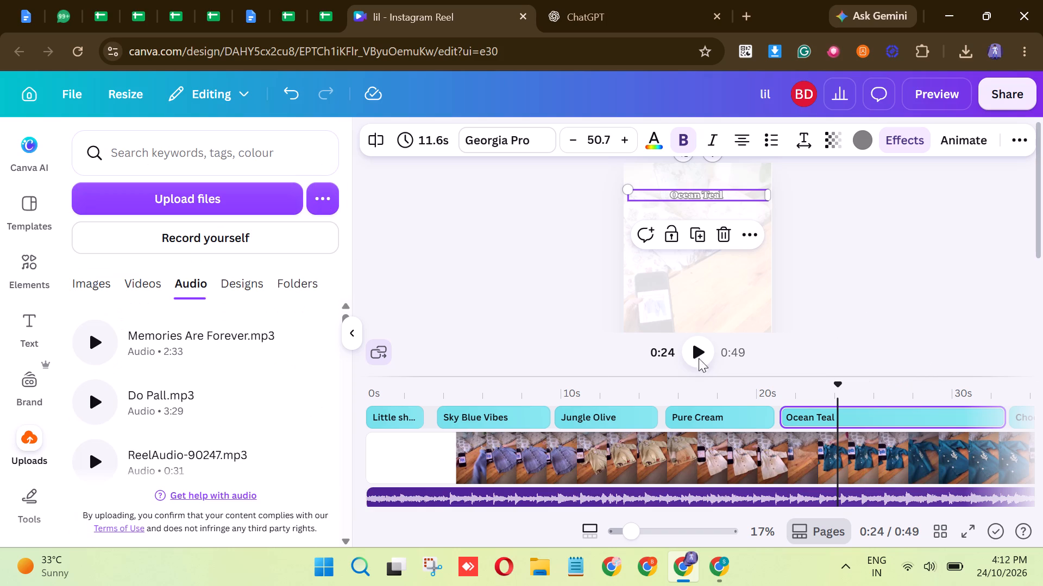
pyautogui.click(421, 397)
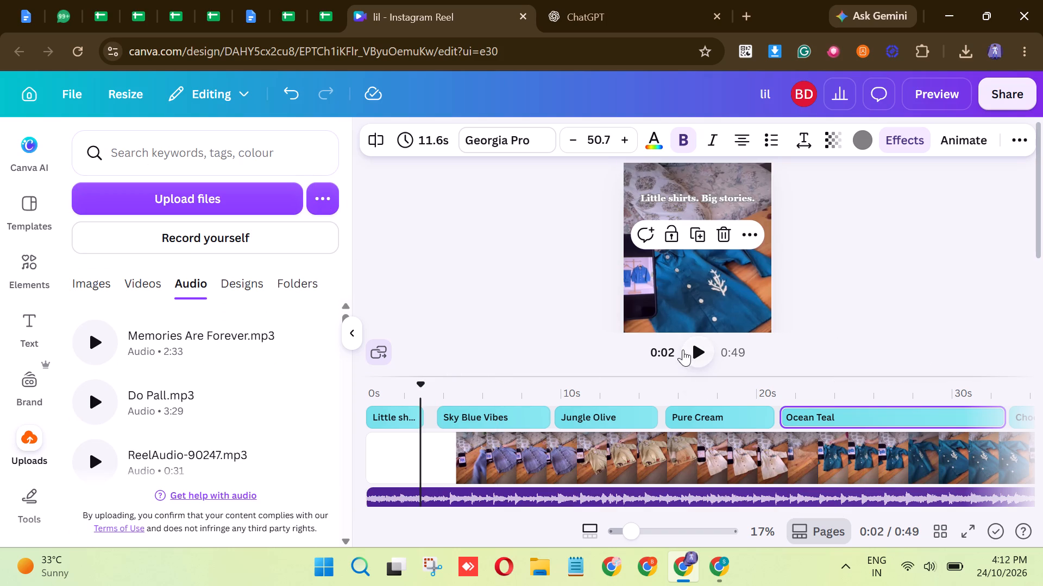
pyautogui.click(708, 343)
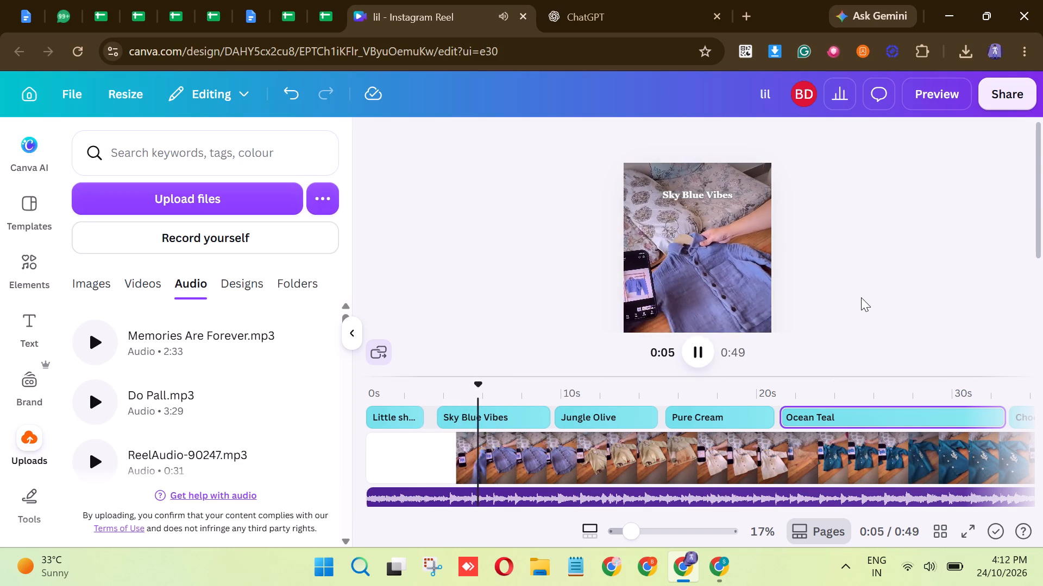
pyautogui.keyDown('ctrl'); pyautogui.scroll(3, 859, 292); pyautogui.keyUp('ctrl')
pyautogui.scroll(3, 847, 285)
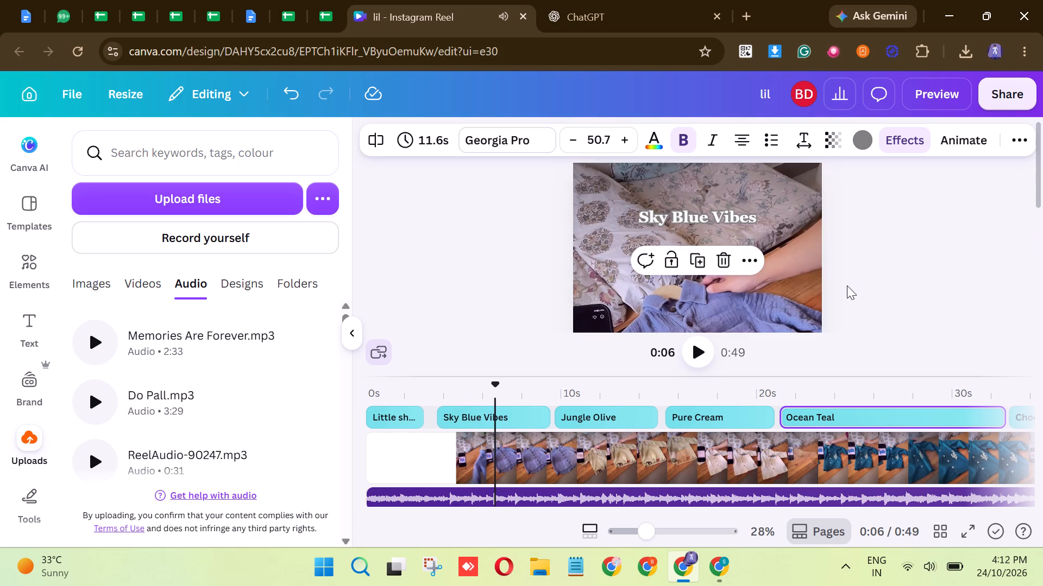
pyautogui.click(702, 342)
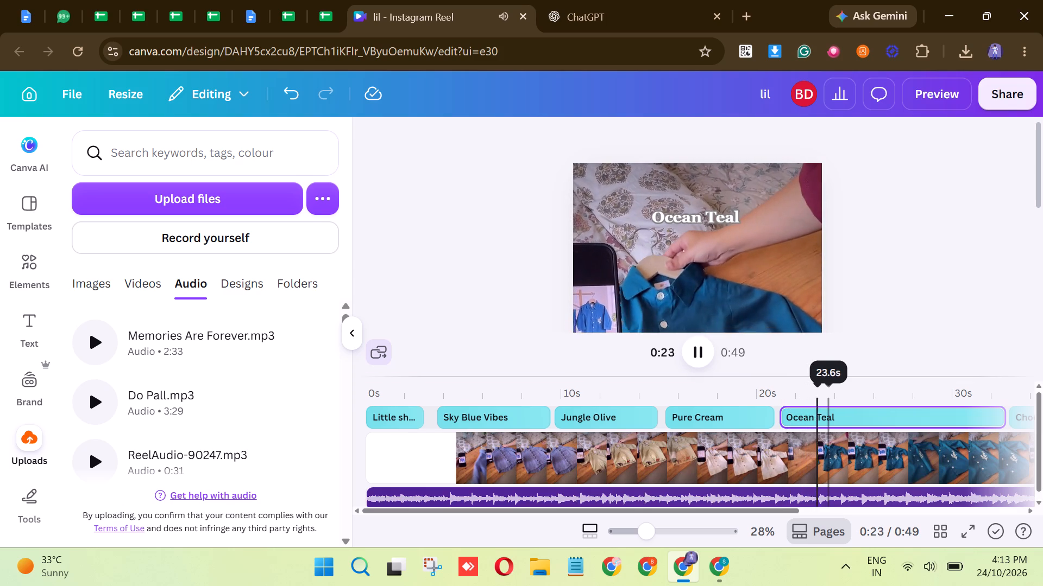
# Play the reel from about 29.7 s to about 43 s to review the remaining captions through "Which one is your favourite?".
pyautogui.moveTo(850, 394); pyautogui.dragTo(931, 409)
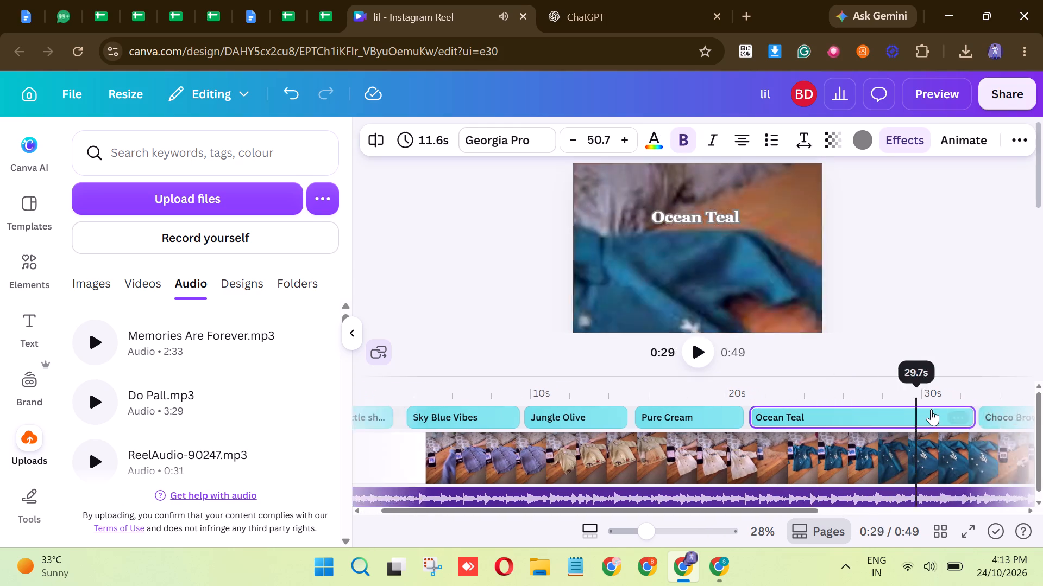
pyautogui.moveTo(931, 409); pyautogui.dragTo(932, 409)
pyautogui.click(700, 356)
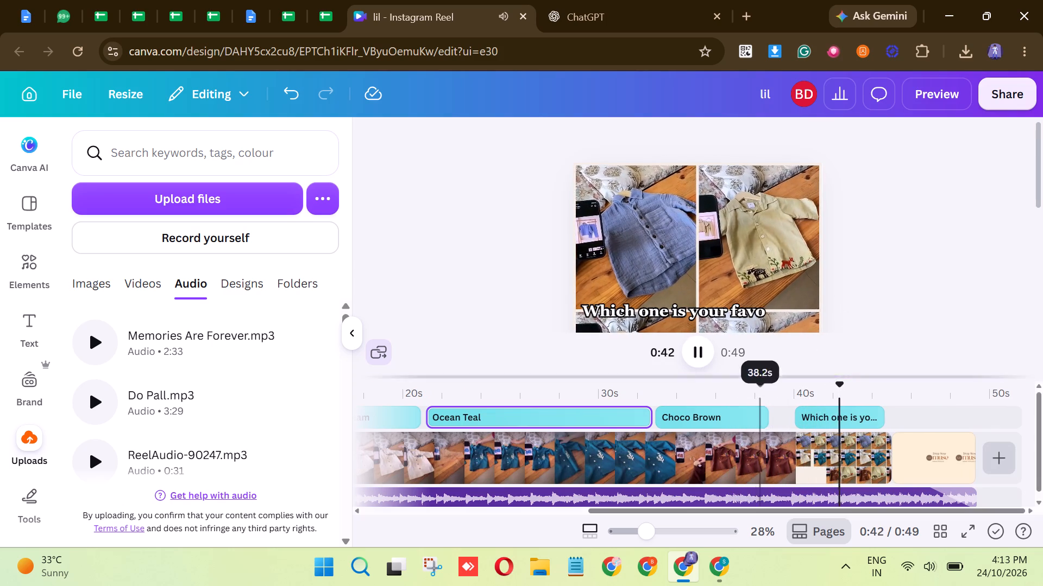
pyautogui.click(698, 357)
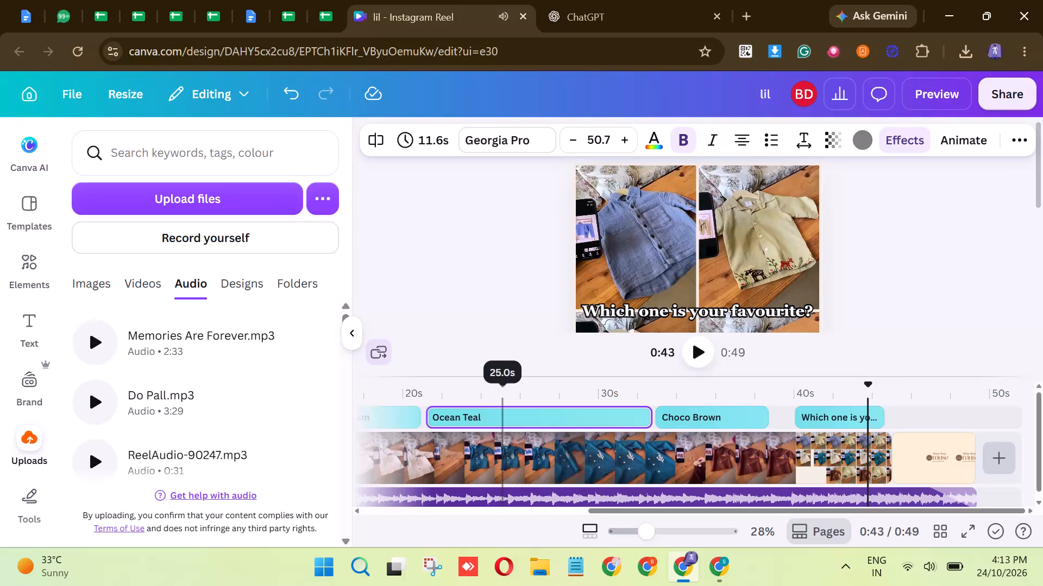
# Set up the reel's download as an MP4 video in 4K quality.
pyautogui.click(1016, 101)
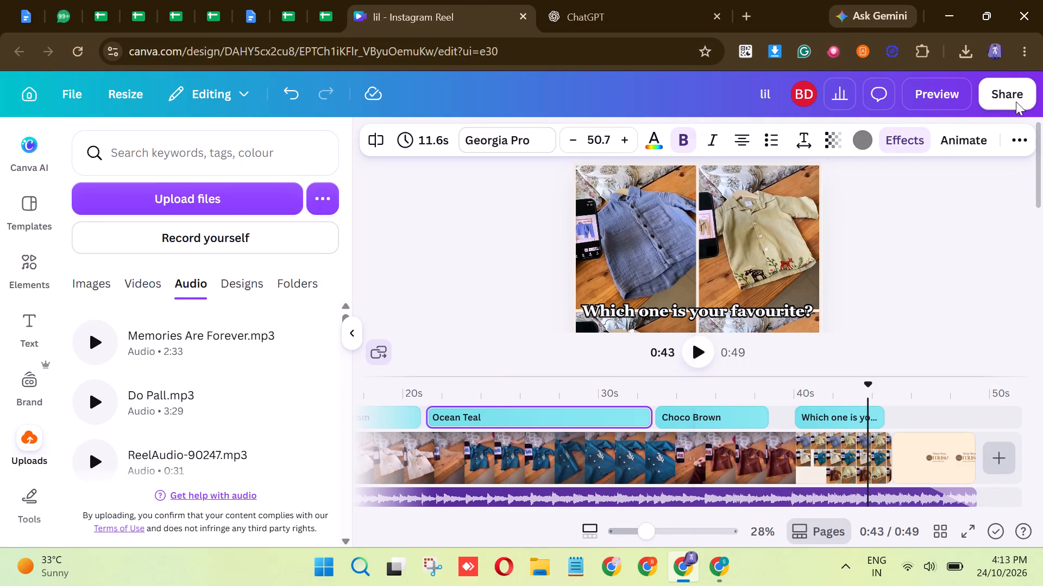
pyautogui.click(763, 454)
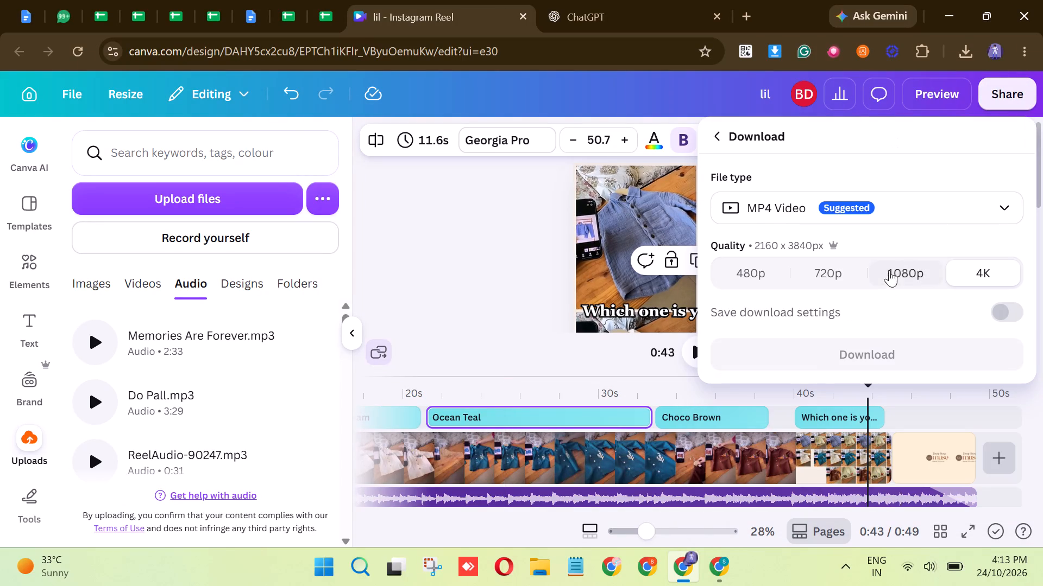
pyautogui.click(906, 277)
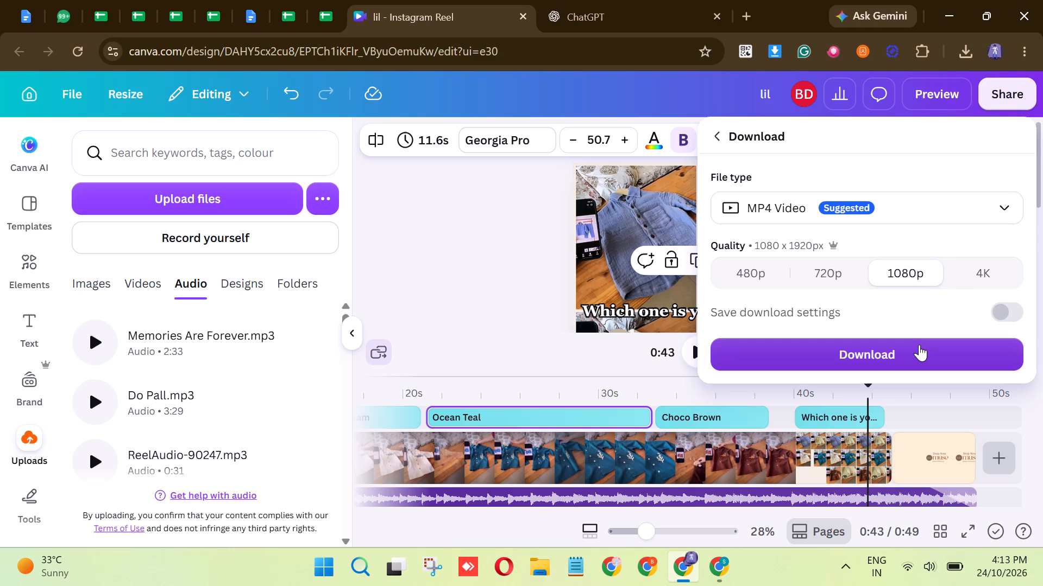
pyautogui.click(967, 266)
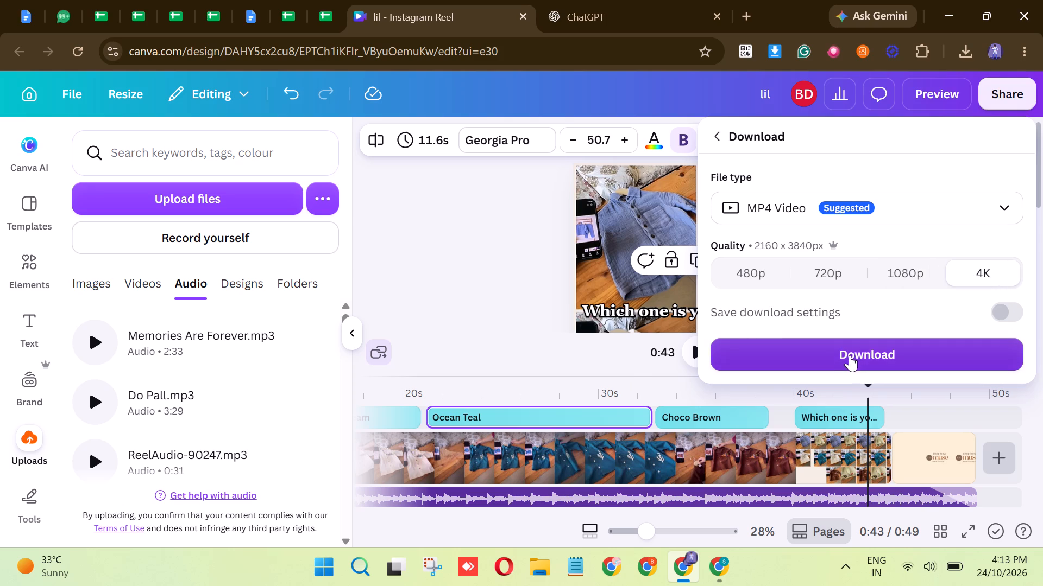
# Download the reel as an MP4 video in 4K quality.
pyautogui.click(850, 355)
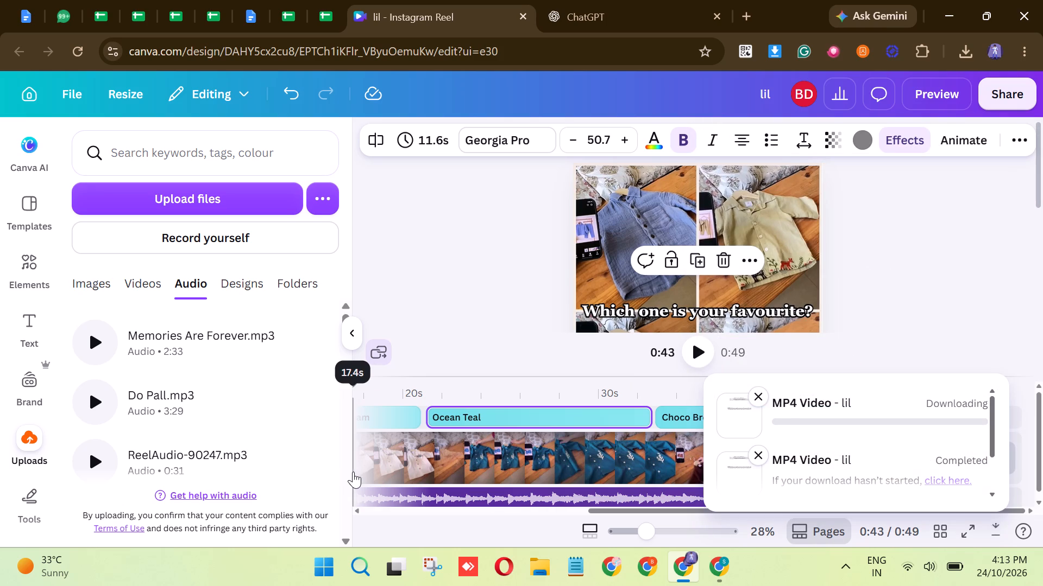
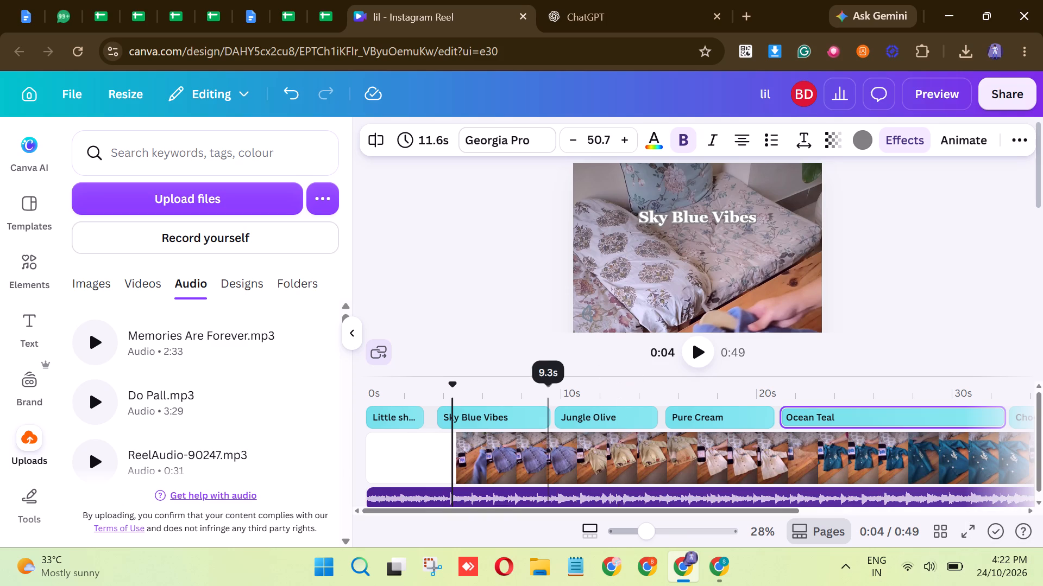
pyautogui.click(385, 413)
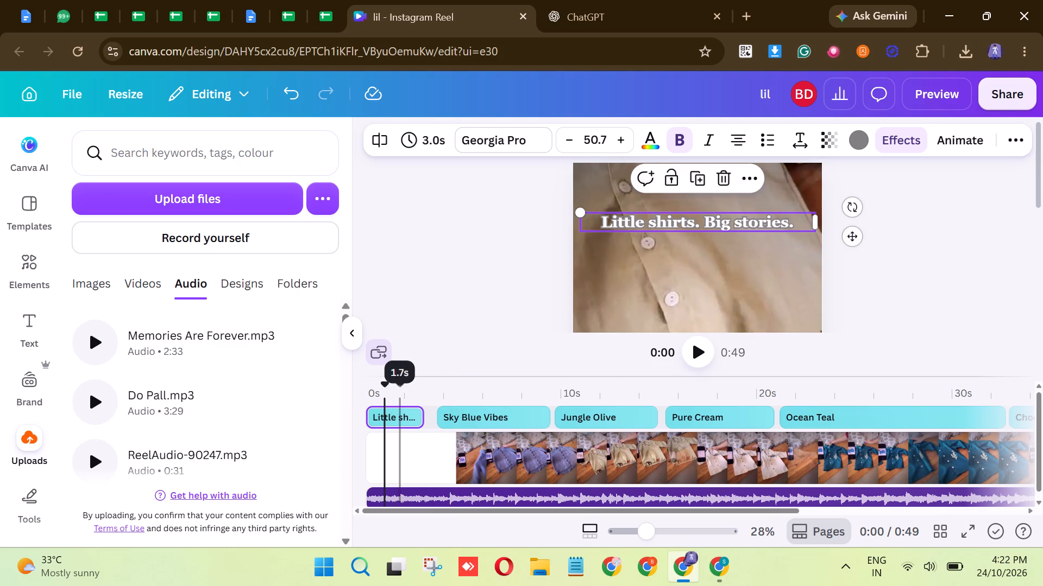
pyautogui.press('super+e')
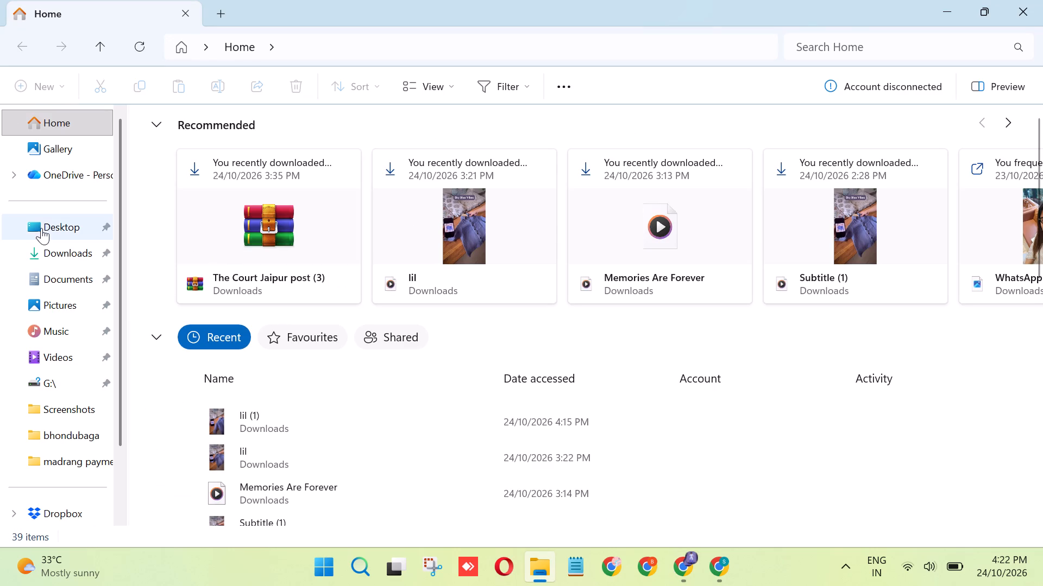
# Permanently delete the "lil (1)", "lil" and "Subtitle (1)" videos from the Downloads folder, and close the file window to return to the reel.
pyautogui.click(37, 240)
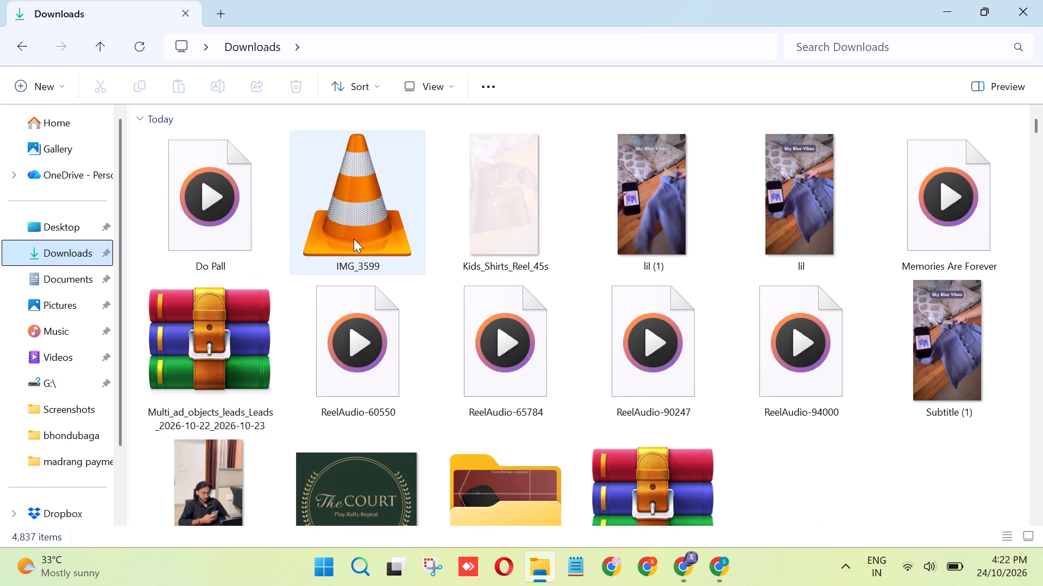
pyautogui.click(612, 241)
pyautogui.keyDown('ctrl'); pyautogui.click(827, 240); pyautogui.keyUp('ctrl')
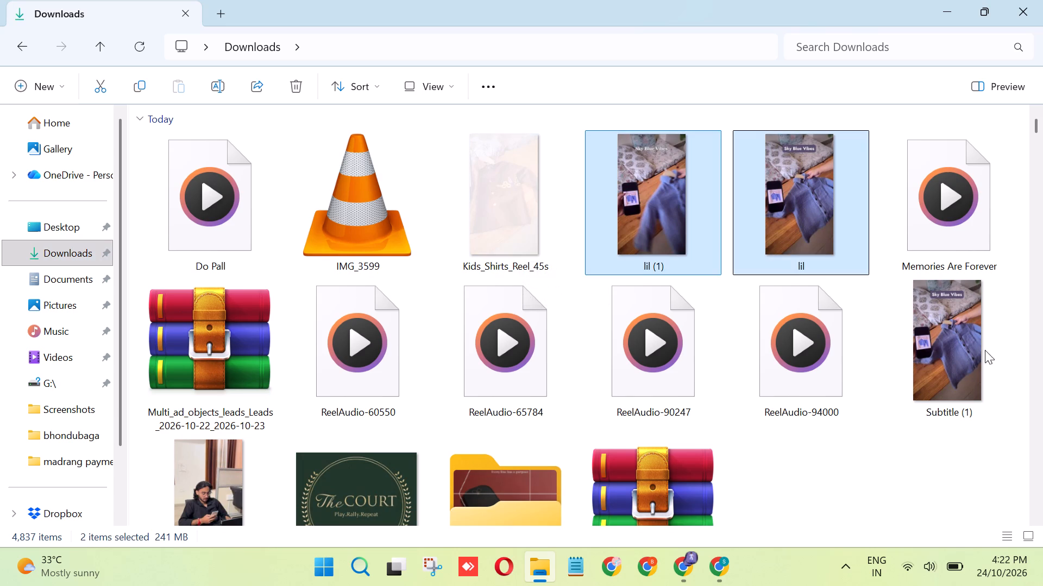
pyautogui.keyDown('ctrl'); pyautogui.click(970, 349); pyautogui.keyUp('ctrl')
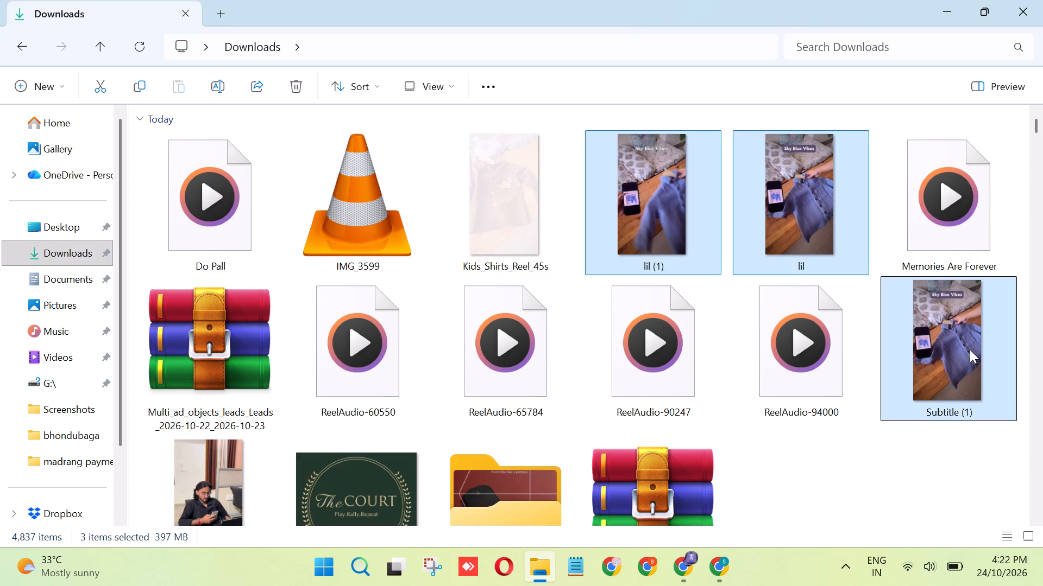
pyautogui.hotkey('shift', 'Delete')
pyautogui.press('Return')
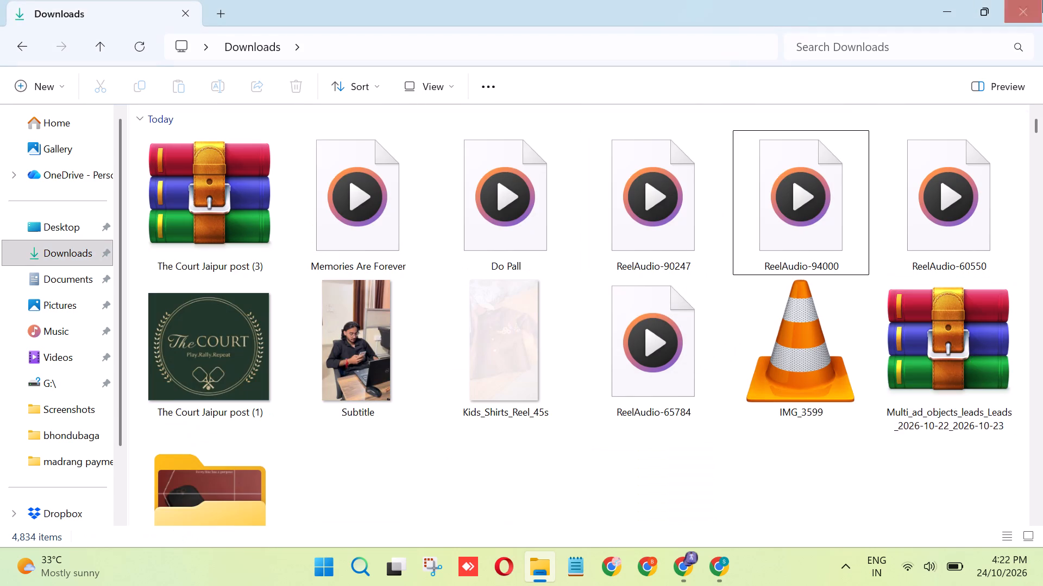
pyautogui.click(1042, 0)
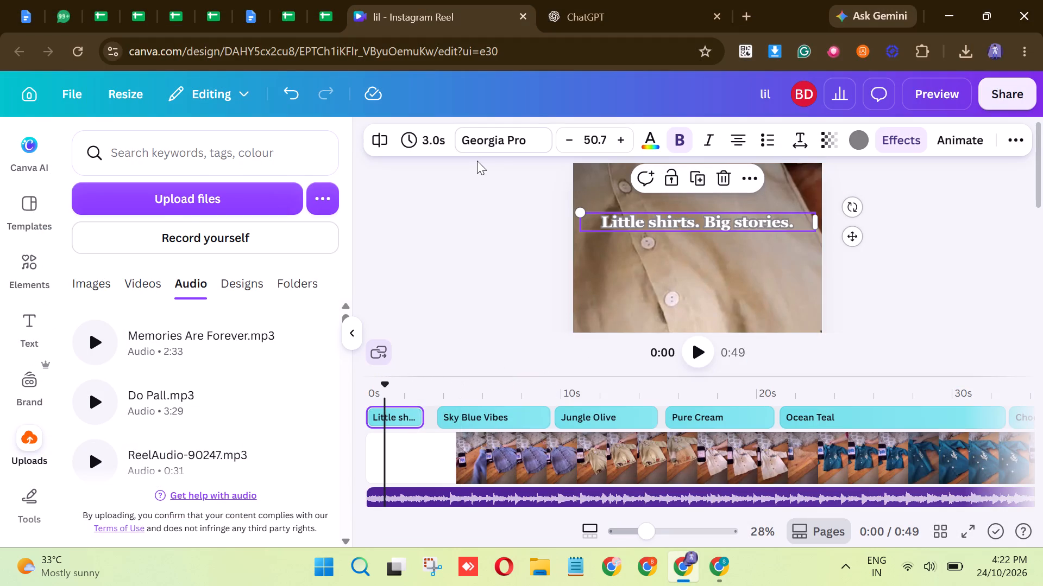
# Set the font of the "Little shirts. Big stories.", "Sky Blue Vibes", "Pure Cream" and "Jungle Olive" captions to Baskerville Old Face Regular.
pyautogui.click(494, 150)
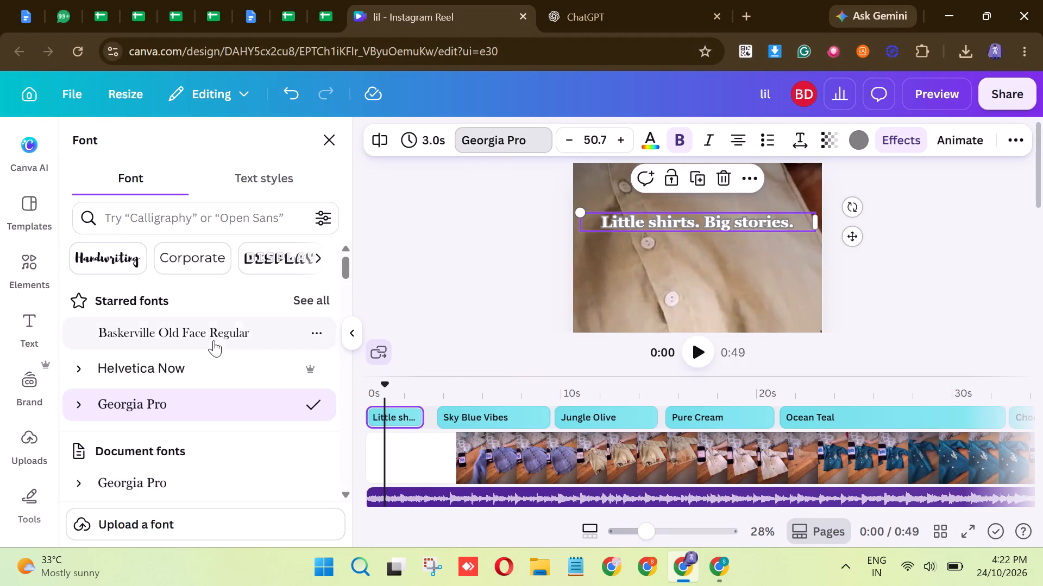
pyautogui.click(213, 340)
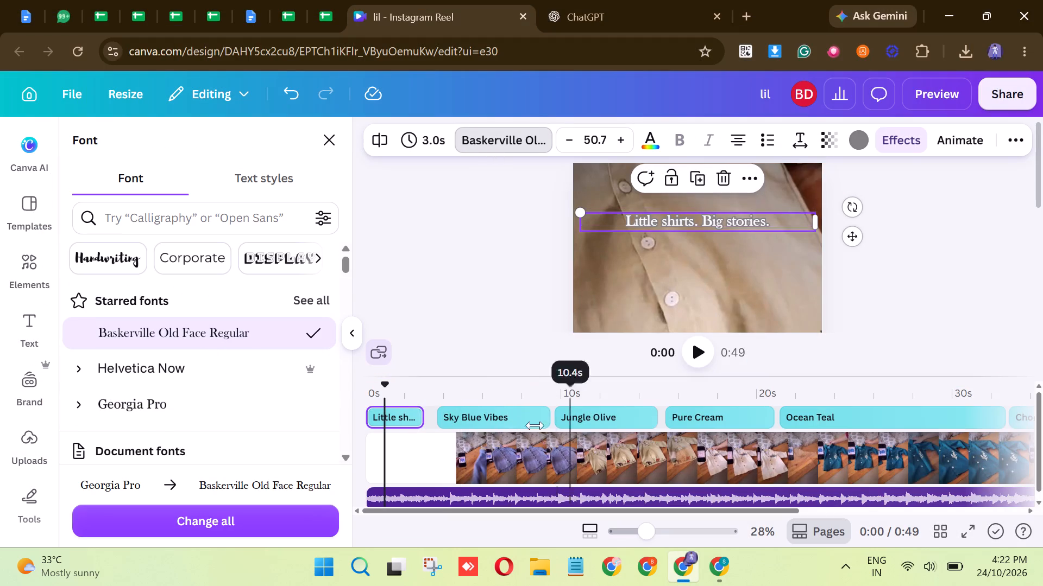
pyautogui.click(508, 409)
pyautogui.click(218, 339)
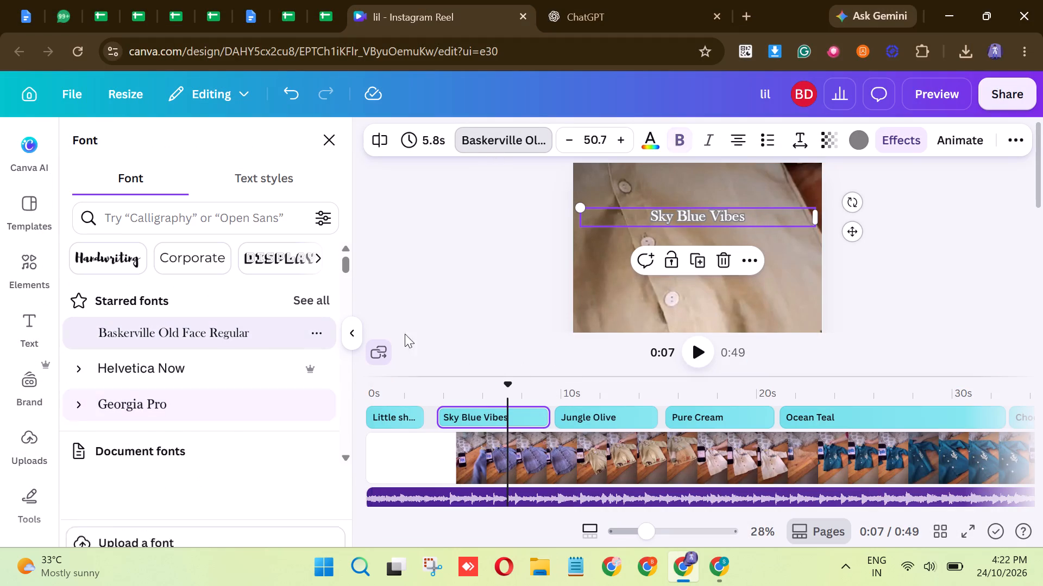
pyautogui.click(703, 417)
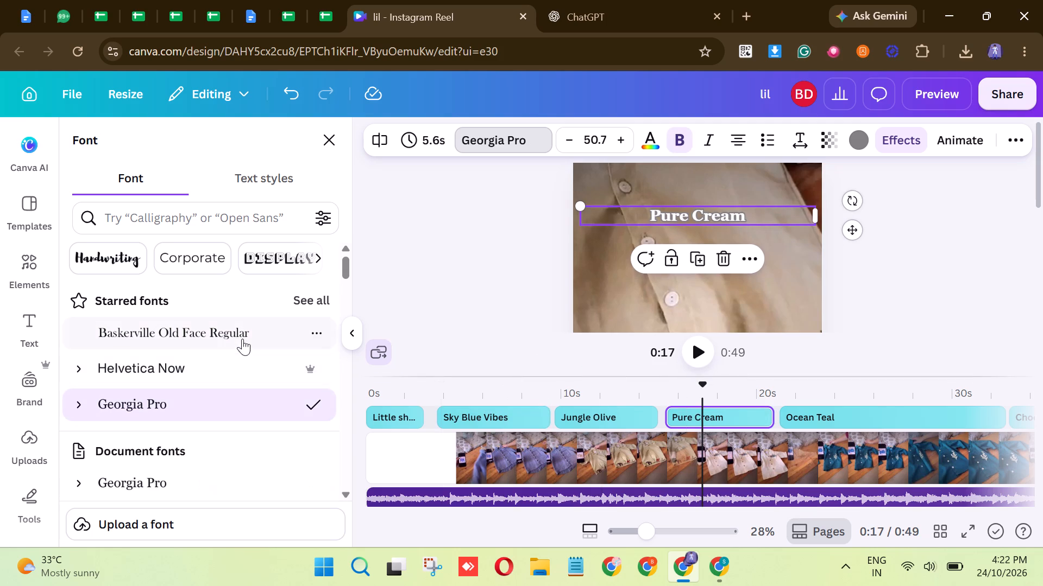
pyautogui.click(242, 339)
pyautogui.click(591, 413)
pyautogui.click(231, 337)
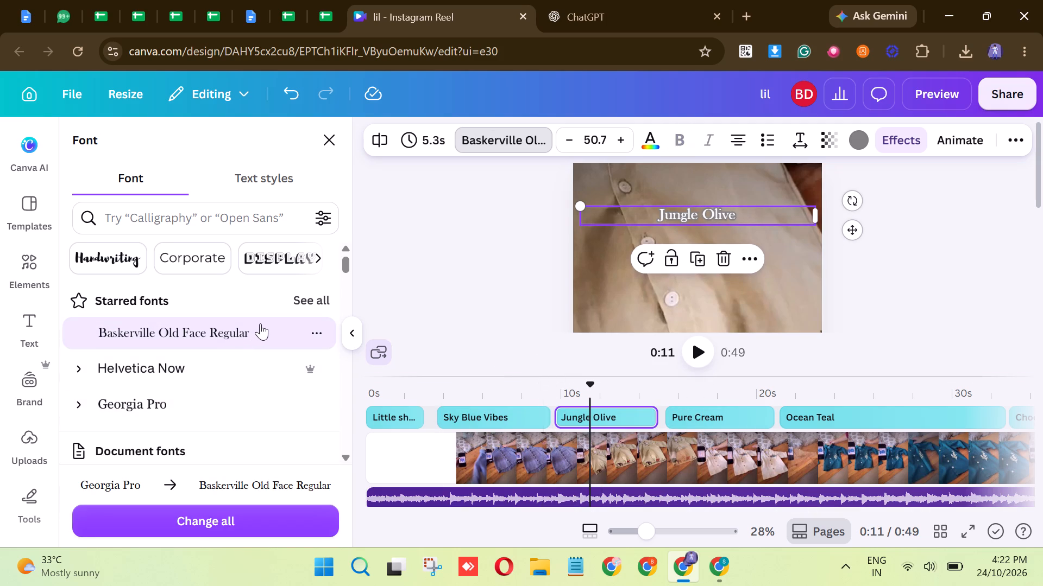
pyautogui.click(690, 411)
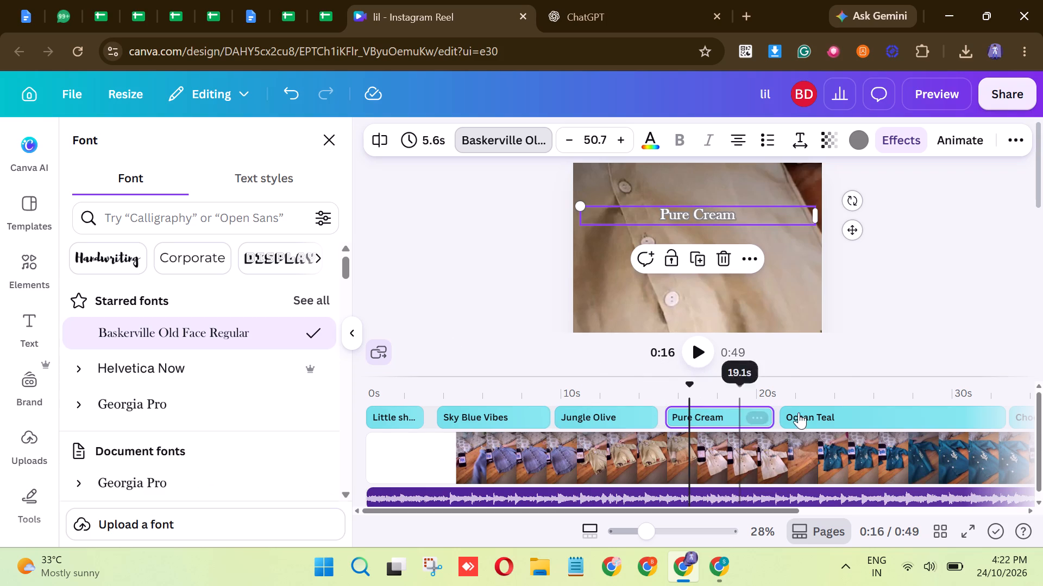
# Select the "Ocean Teal" caption on the reel's timeline.
pyautogui.click(874, 408)
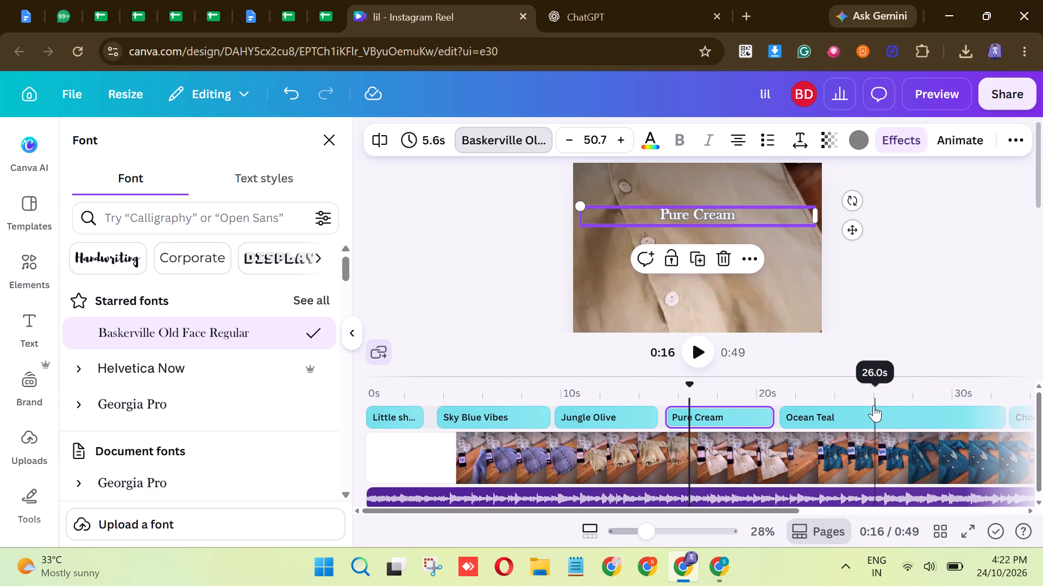
# Set the Ocean Teal, Choco Brown and "Which one is your favourite?" texts to the Baskerville Old Face Regular font.
pyautogui.click(196, 334)
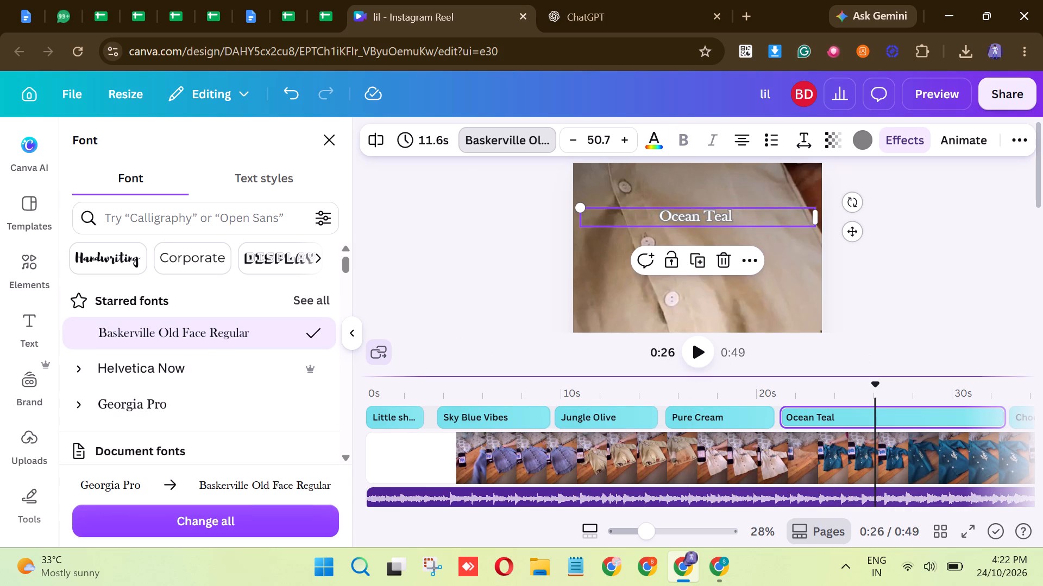
pyautogui.moveTo(876, 384); pyautogui.dragTo(931, 389)
pyautogui.click(877, 412)
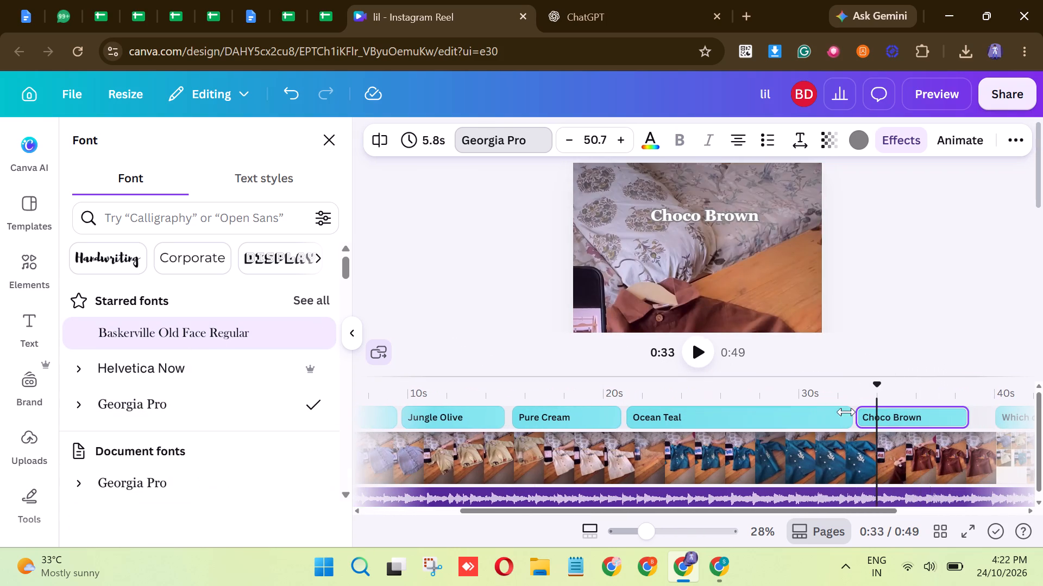
pyautogui.click(222, 329)
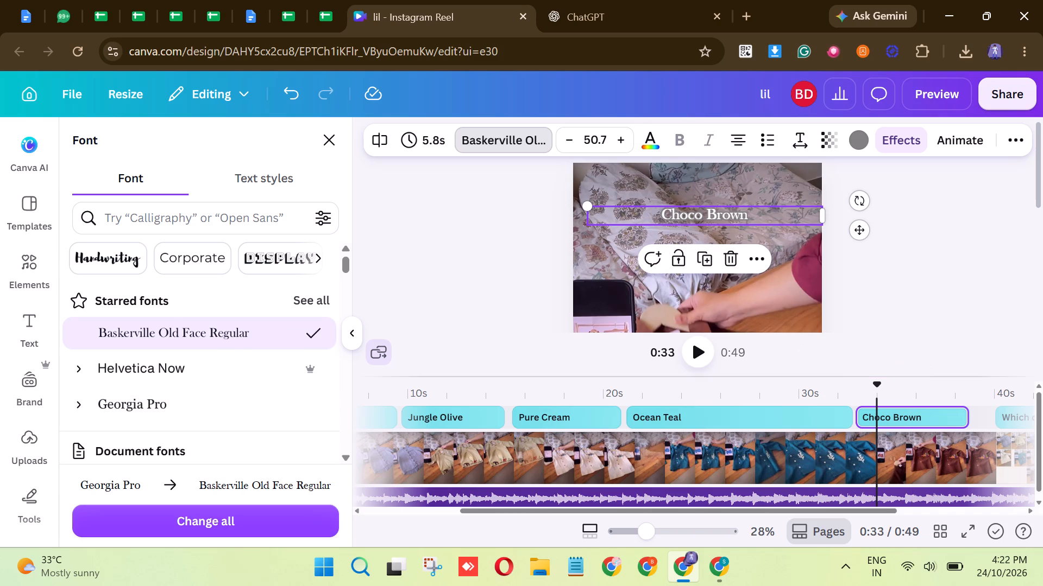
pyautogui.moveTo(883, 395); pyautogui.dragTo(939, 391)
pyautogui.click(913, 413)
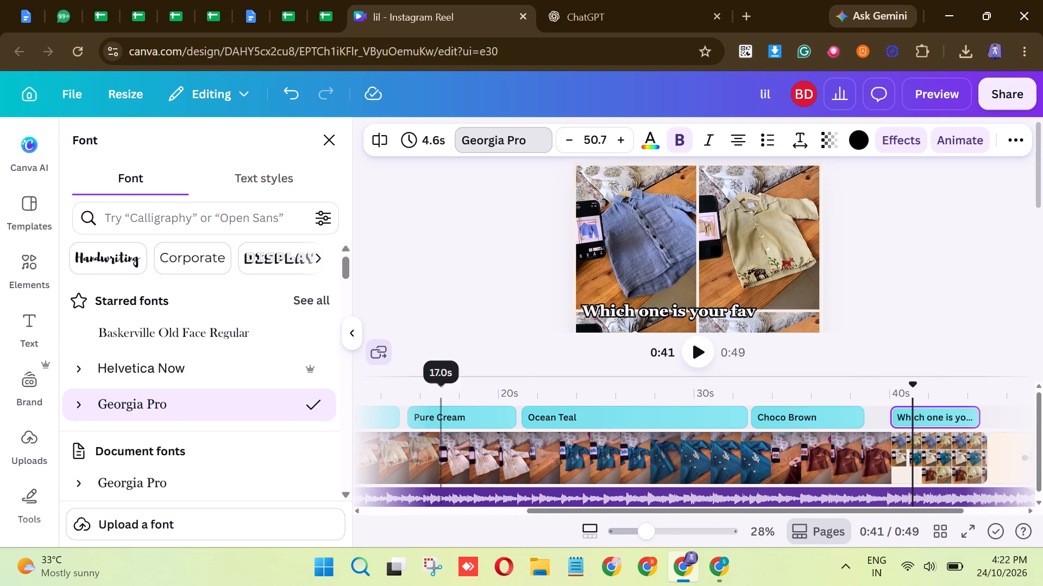
pyautogui.click(173, 337)
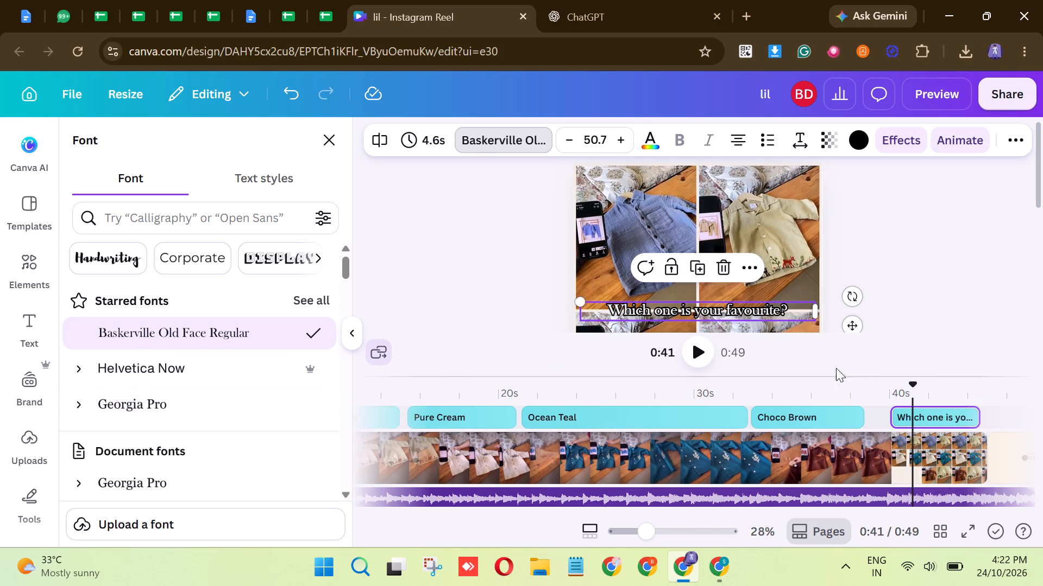
# Play the reel briefly from the start to review the opening "Little shirts. Big stories." text.
pyautogui.moveTo(918, 388); pyautogui.dragTo(162, 410)
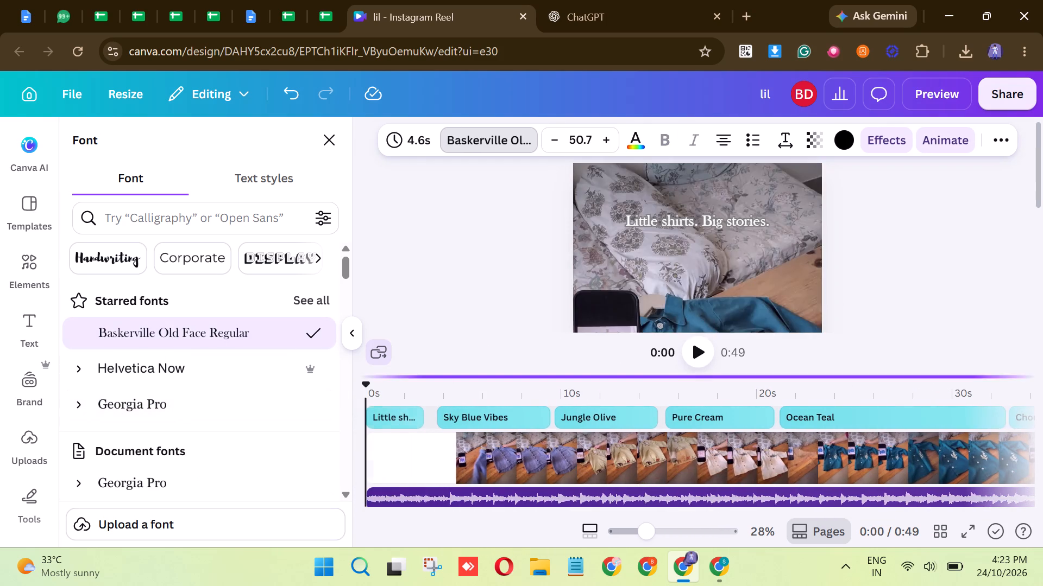
pyautogui.click(711, 354)
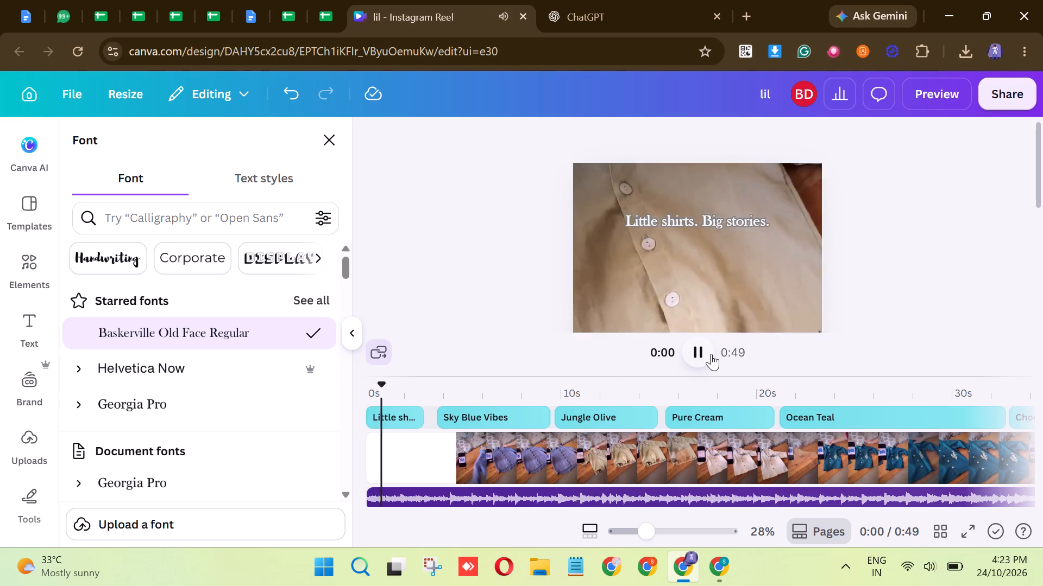
pyautogui.click(711, 354)
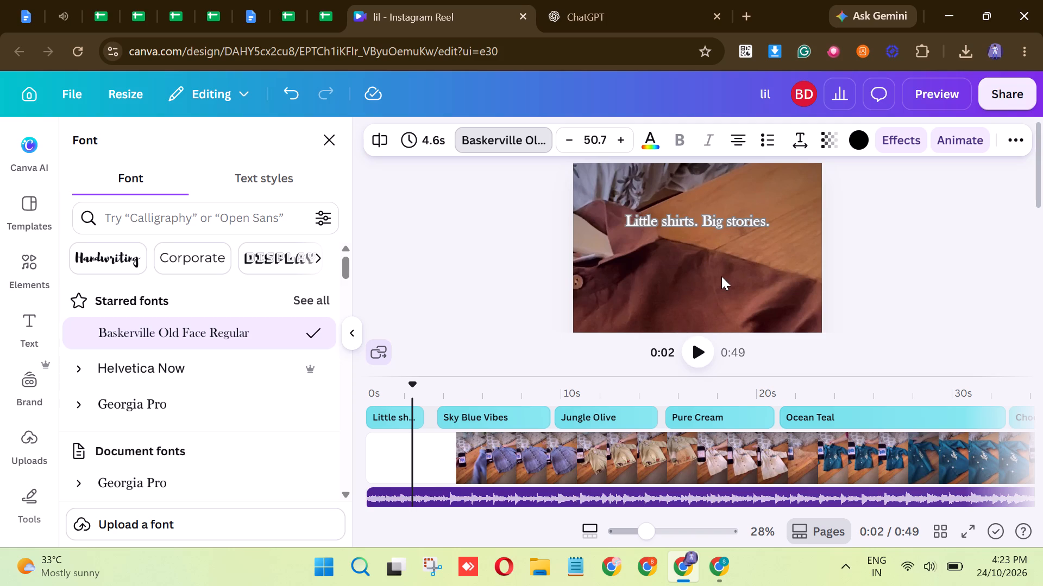
pyautogui.click(726, 227)
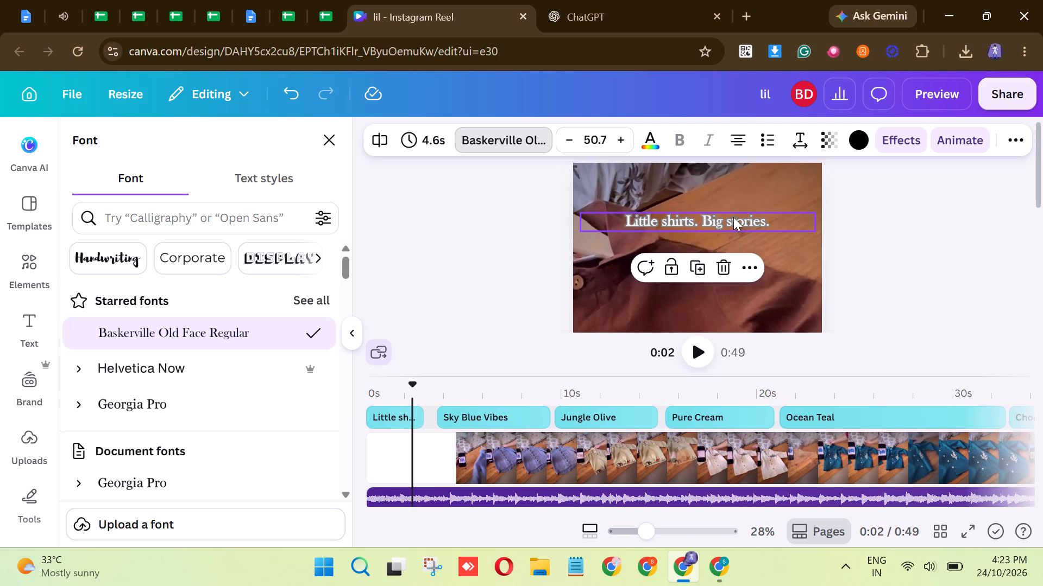
pyautogui.click(940, 229)
pyautogui.keyDown('ctrl'); pyautogui.scroll(-1, 929, 237); pyautogui.keyUp('ctrl')
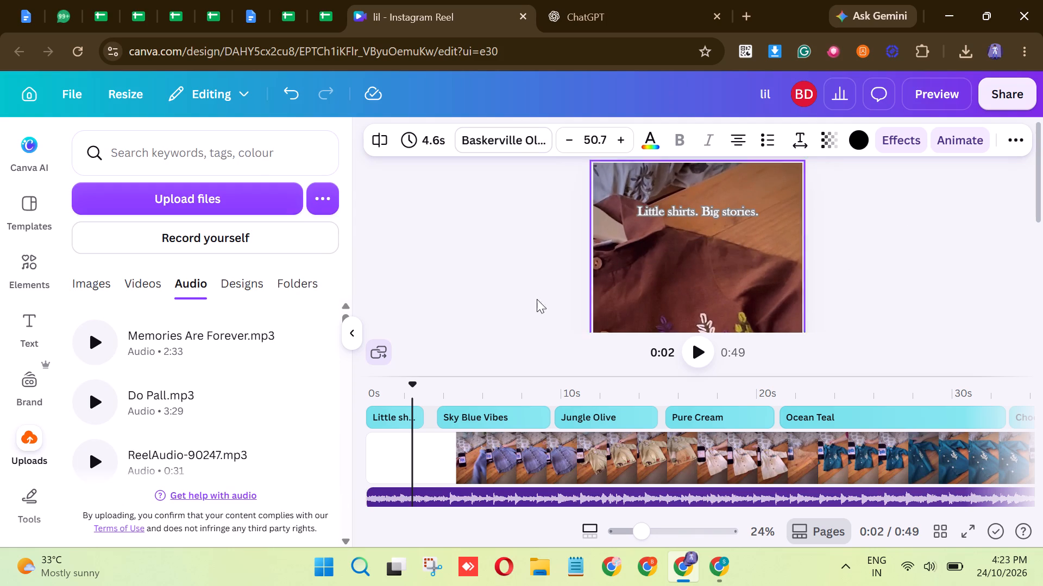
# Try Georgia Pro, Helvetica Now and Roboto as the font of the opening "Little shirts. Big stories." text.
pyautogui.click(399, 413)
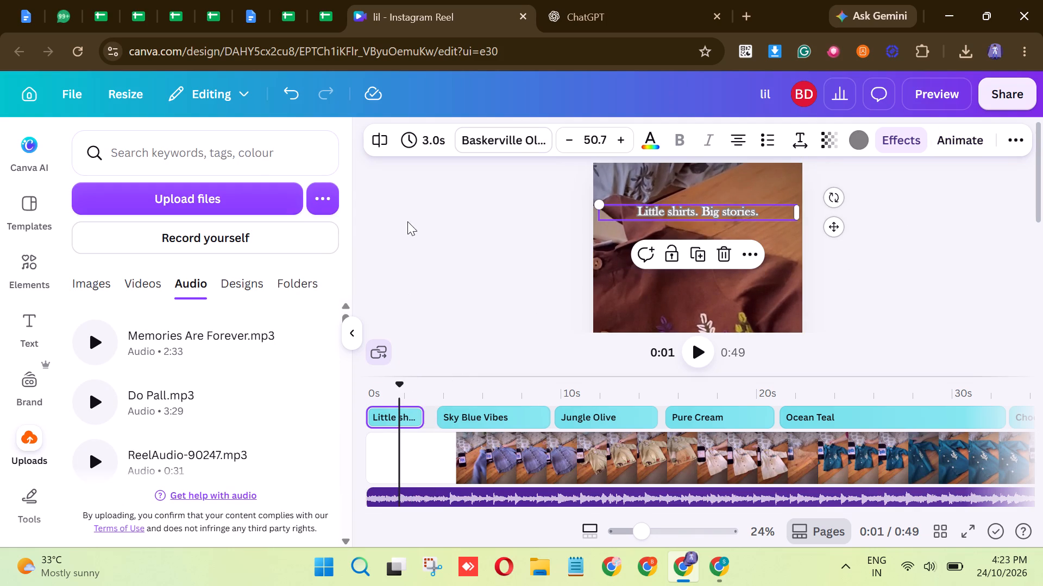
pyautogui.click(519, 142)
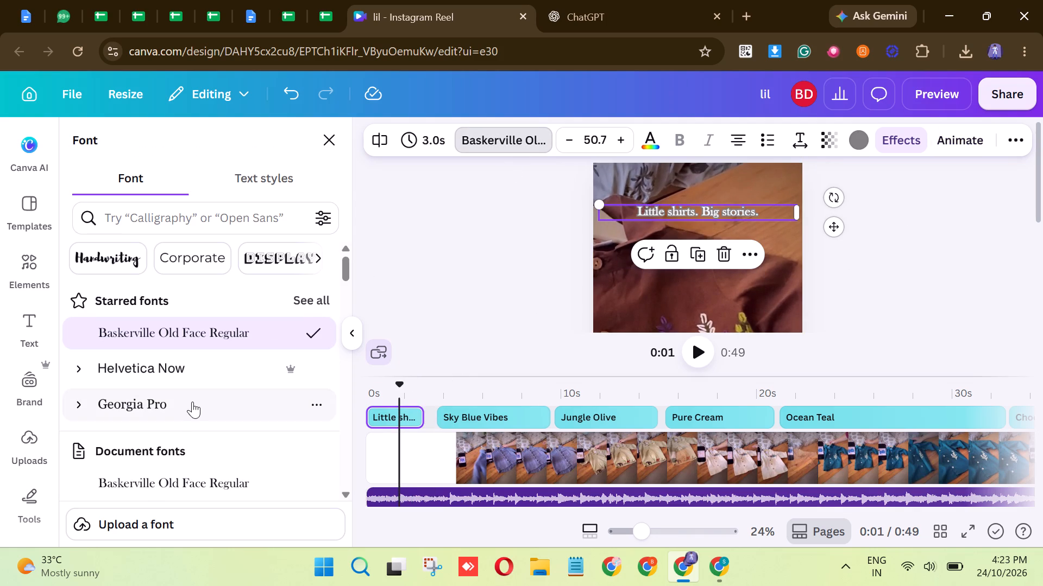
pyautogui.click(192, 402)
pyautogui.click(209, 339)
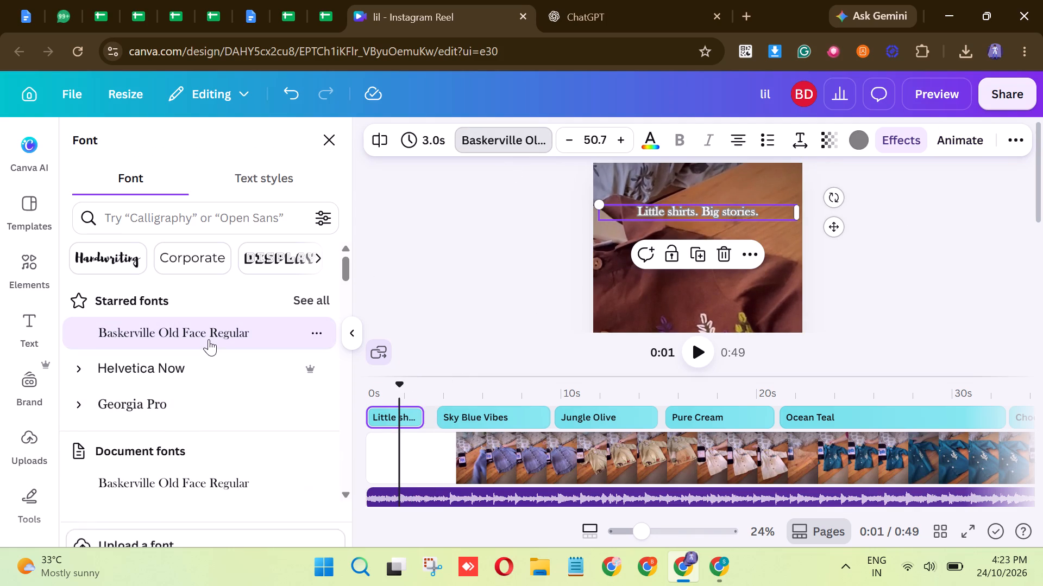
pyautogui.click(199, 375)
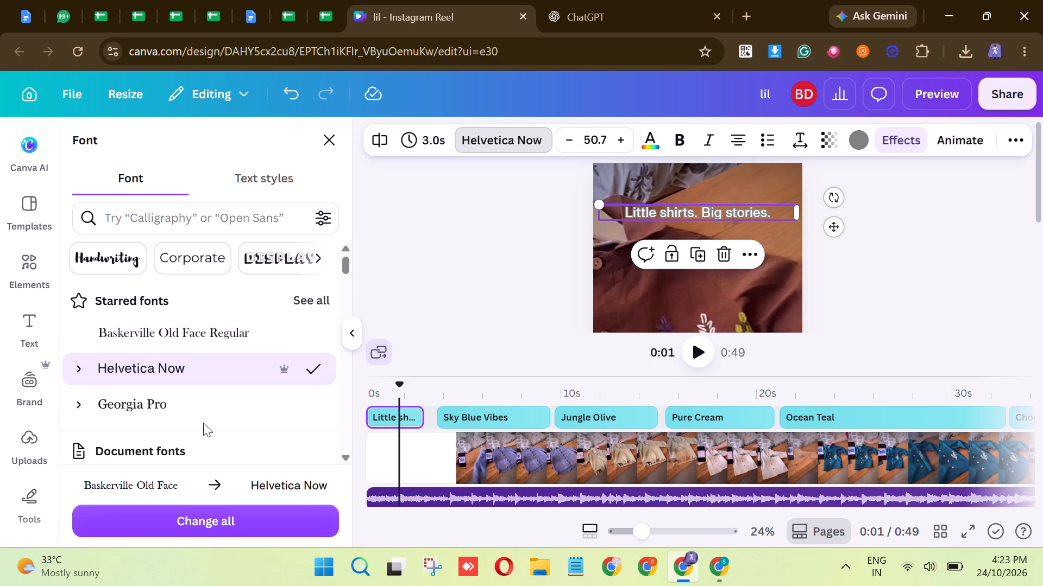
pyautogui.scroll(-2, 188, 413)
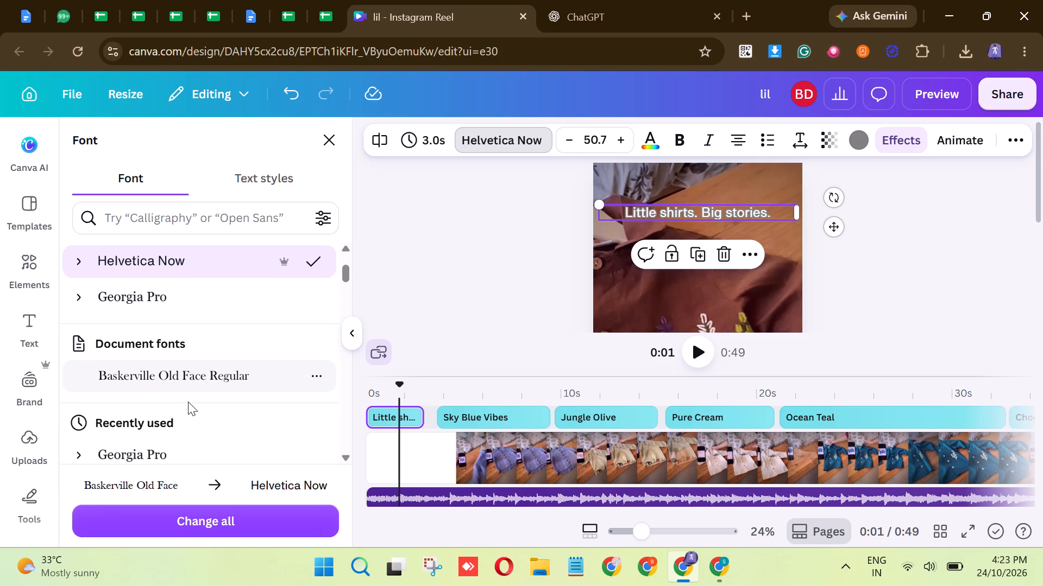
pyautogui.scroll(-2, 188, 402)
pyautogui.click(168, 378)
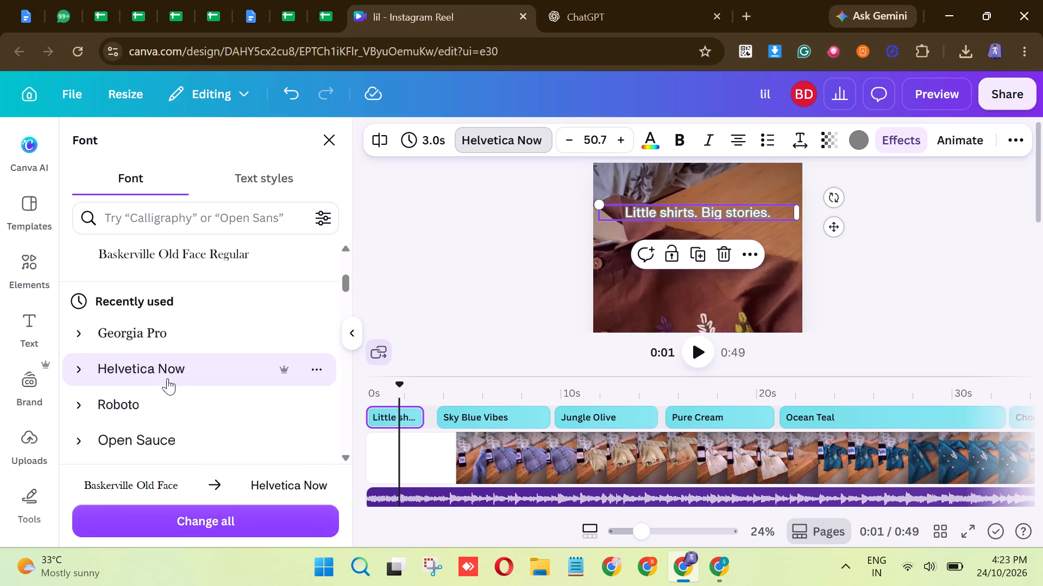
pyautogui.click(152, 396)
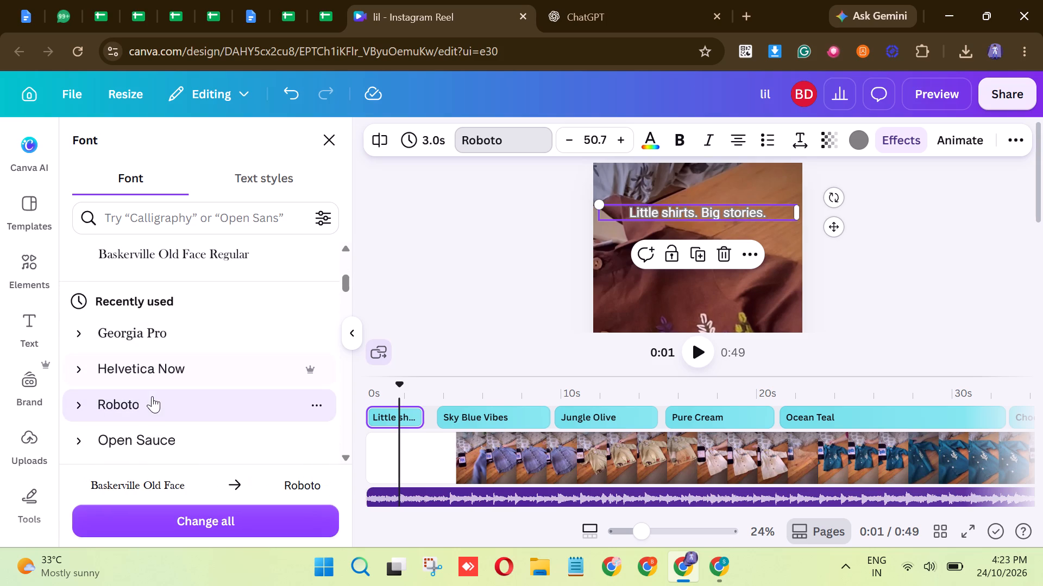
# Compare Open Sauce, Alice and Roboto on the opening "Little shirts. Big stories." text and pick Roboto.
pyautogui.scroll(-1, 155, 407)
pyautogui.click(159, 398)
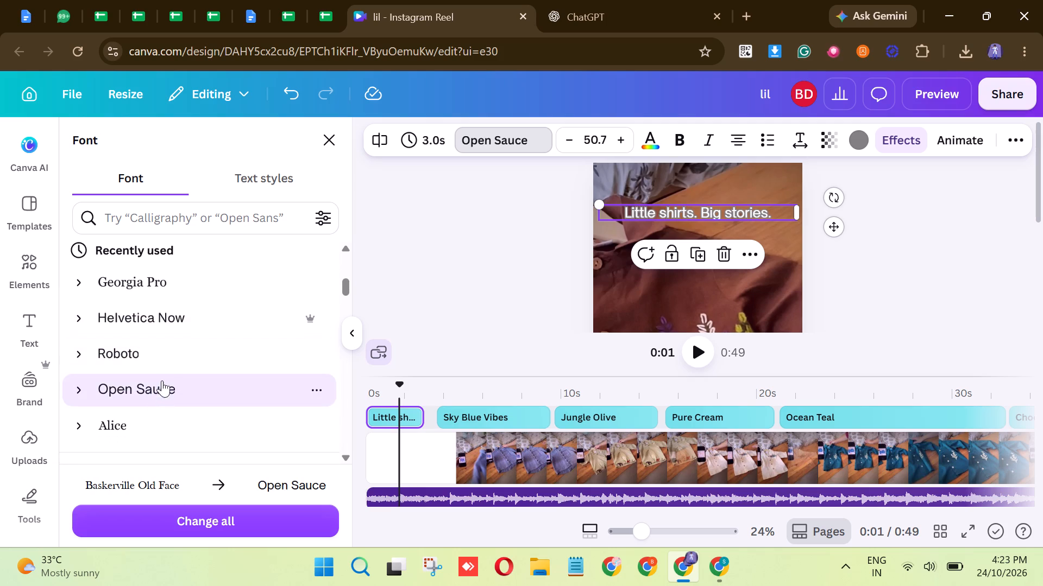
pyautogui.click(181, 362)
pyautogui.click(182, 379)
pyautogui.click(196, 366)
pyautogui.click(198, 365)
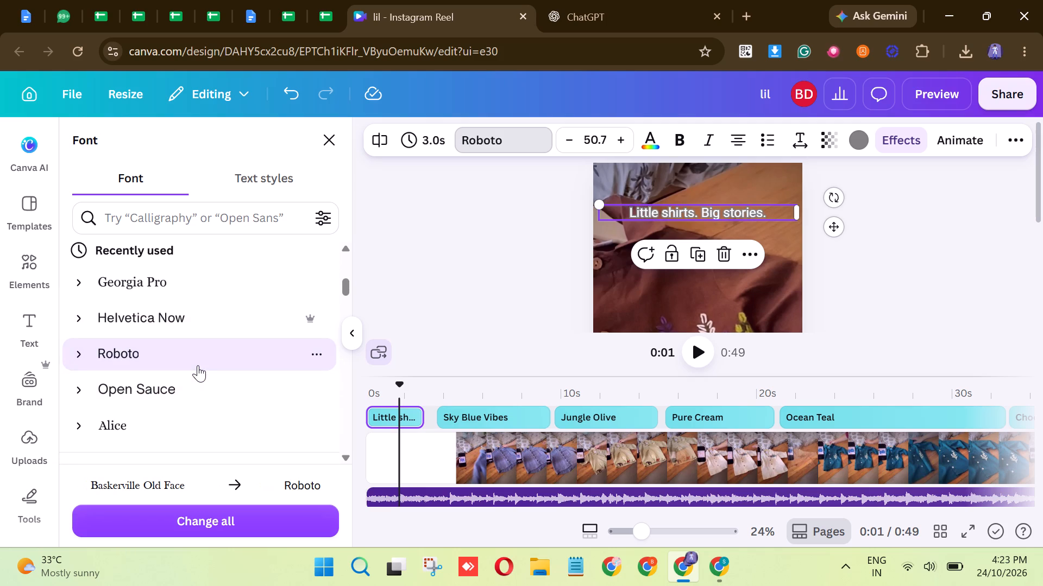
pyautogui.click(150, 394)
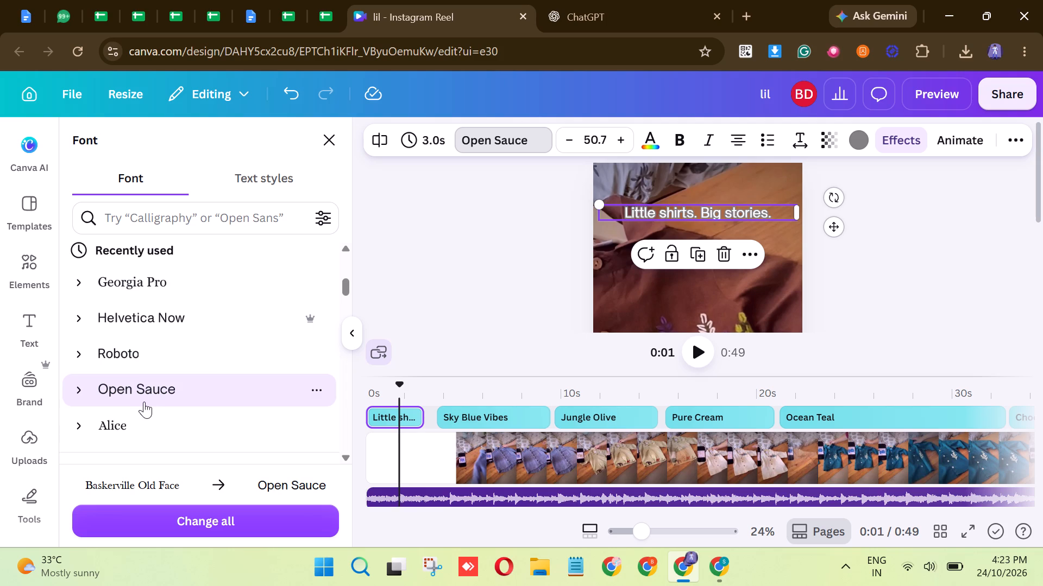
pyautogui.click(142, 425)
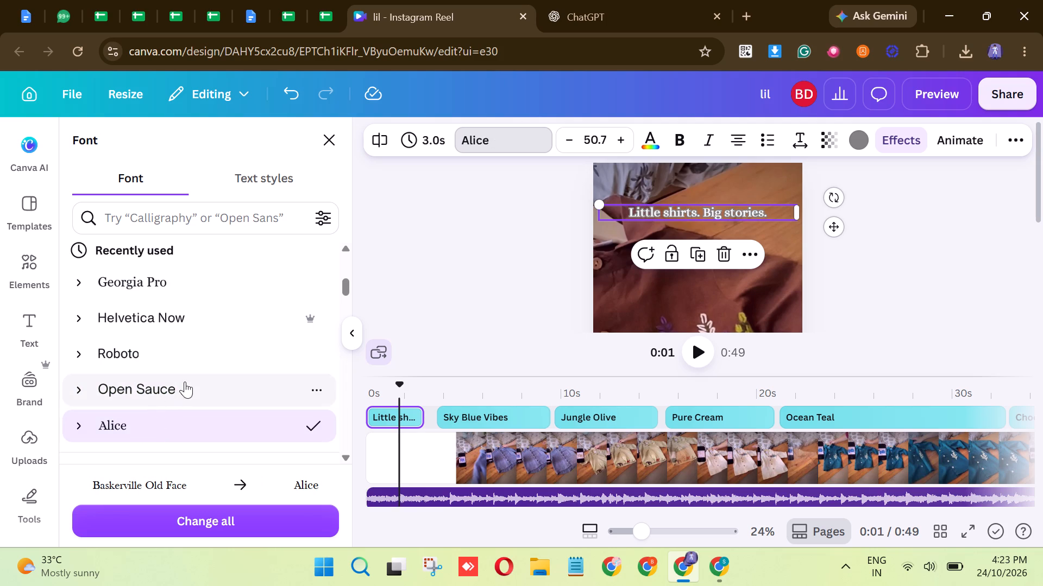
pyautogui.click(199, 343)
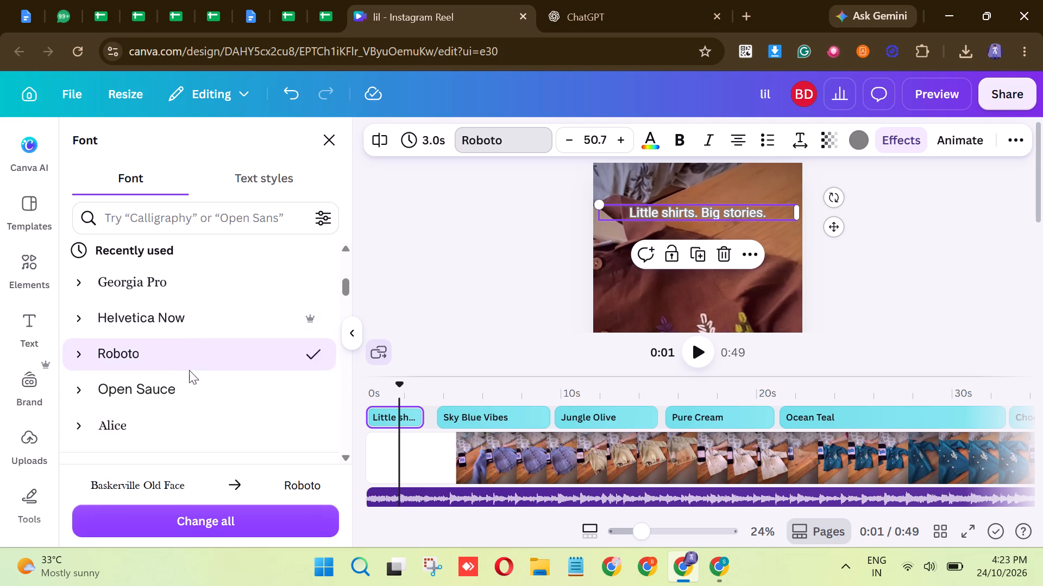
# Set the Sky Blue Vibes, Jungle Olive, Pure Cream and Ocean Teal texts to the Roboto font.
pyautogui.click(468, 416)
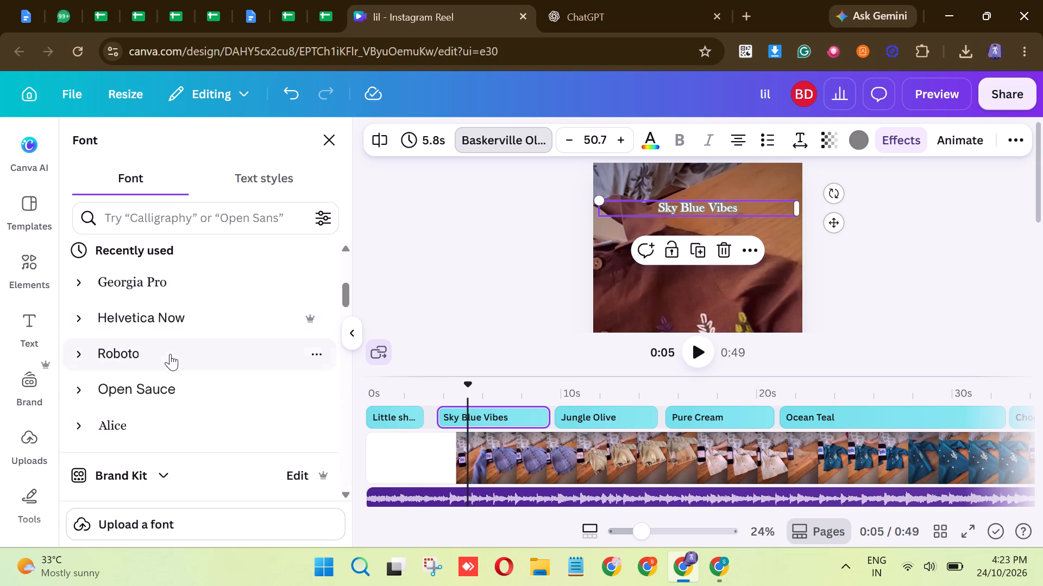
pyautogui.click(164, 356)
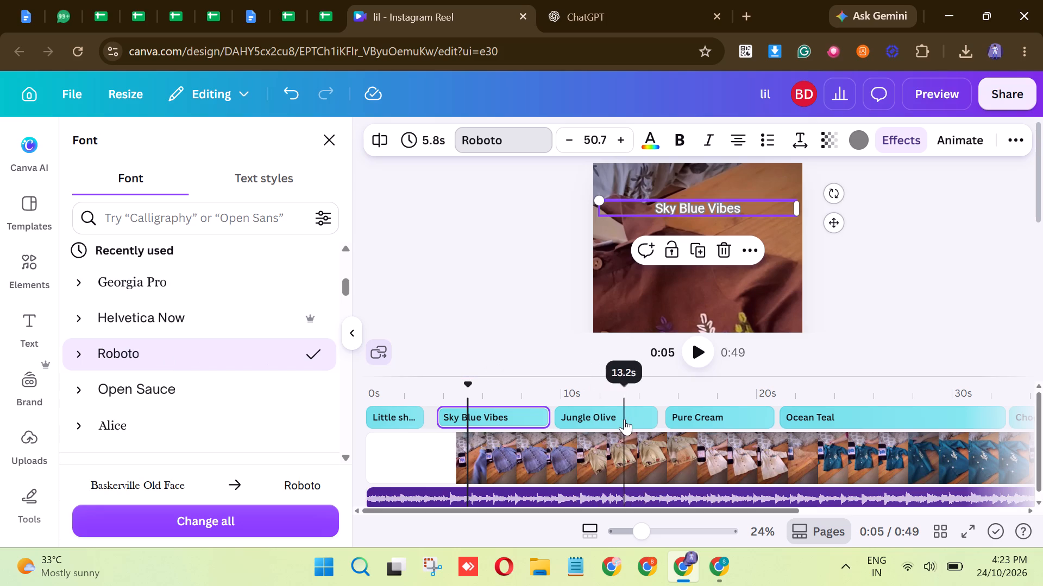
pyautogui.click(624, 419)
pyautogui.click(218, 348)
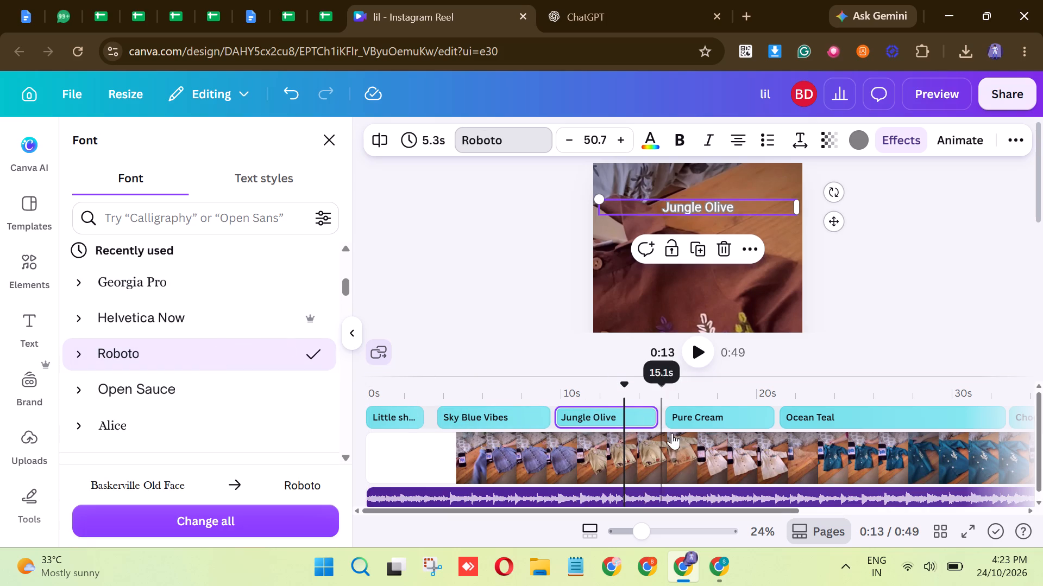
pyautogui.click(724, 411)
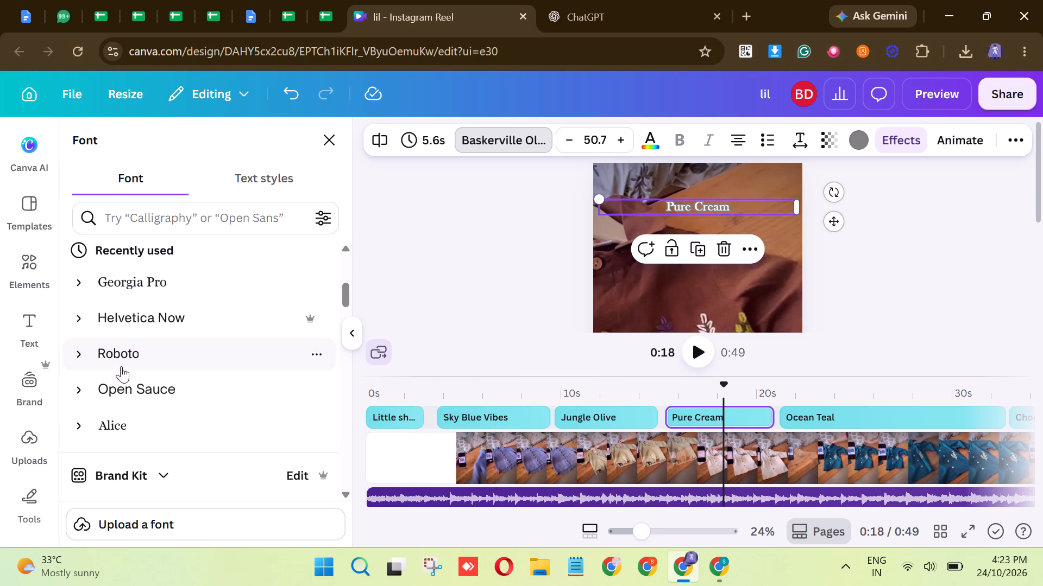
pyautogui.click(121, 366)
pyautogui.click(877, 417)
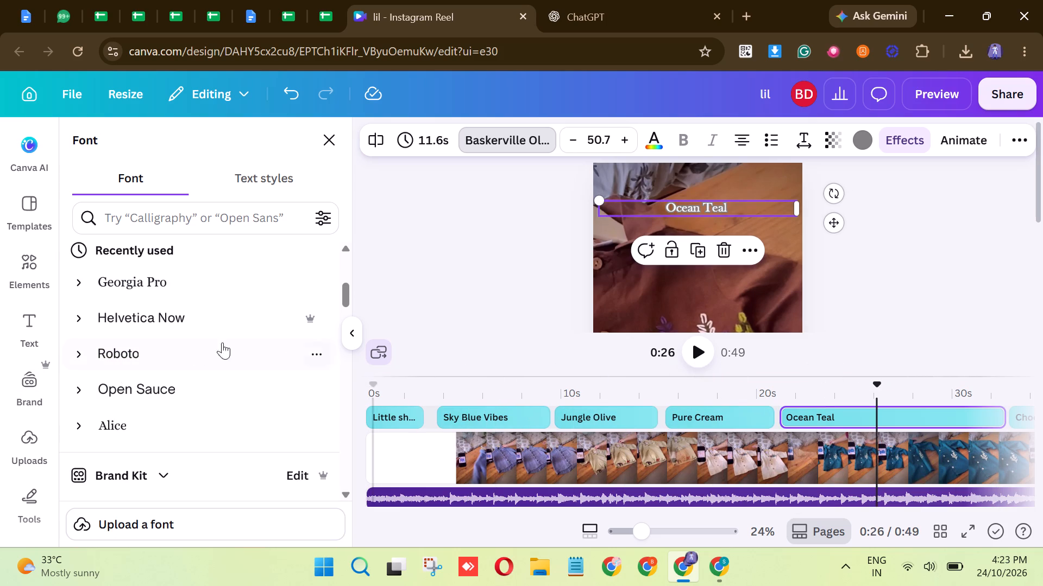
pyautogui.click(183, 348)
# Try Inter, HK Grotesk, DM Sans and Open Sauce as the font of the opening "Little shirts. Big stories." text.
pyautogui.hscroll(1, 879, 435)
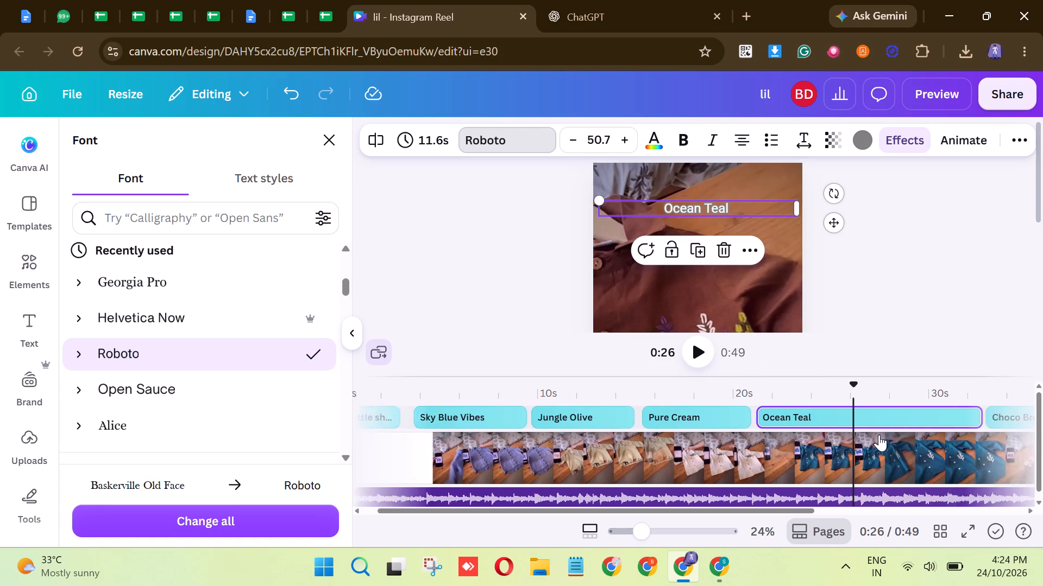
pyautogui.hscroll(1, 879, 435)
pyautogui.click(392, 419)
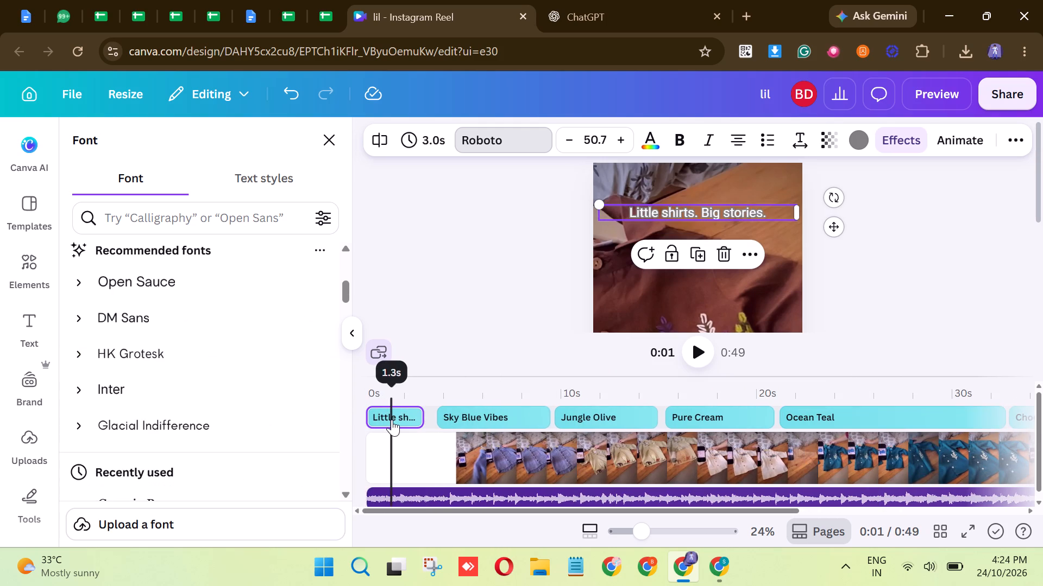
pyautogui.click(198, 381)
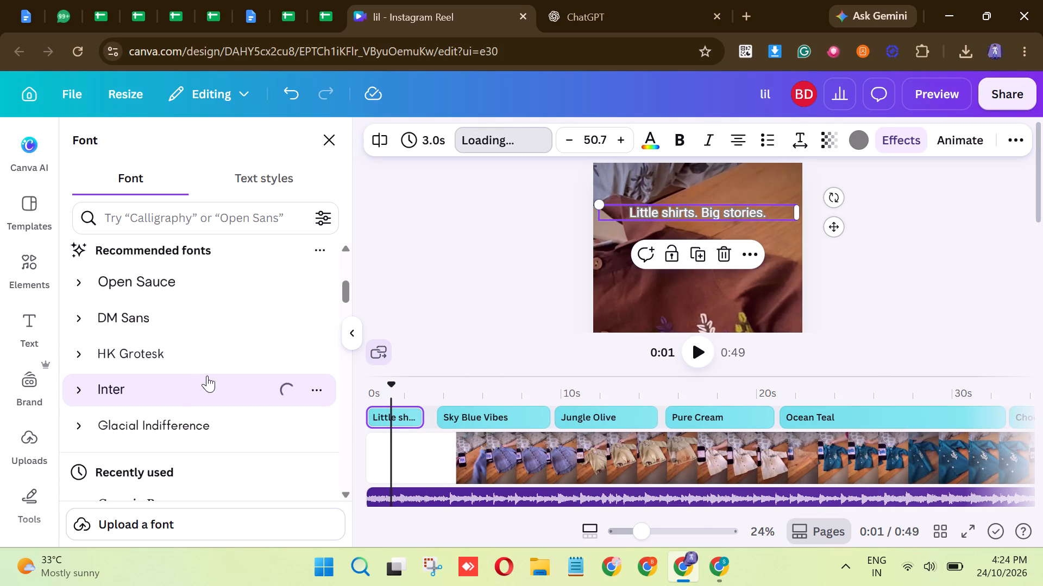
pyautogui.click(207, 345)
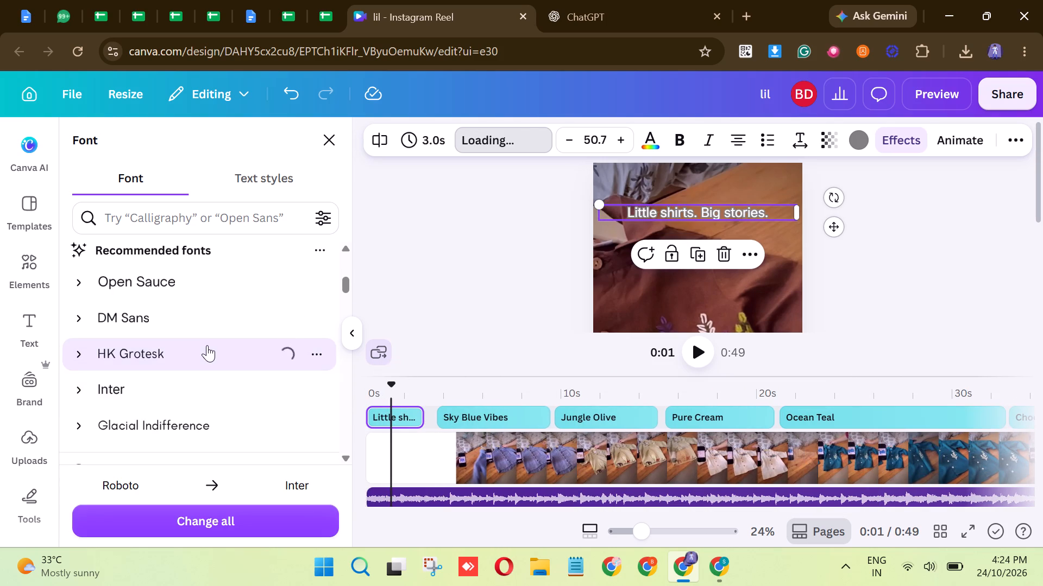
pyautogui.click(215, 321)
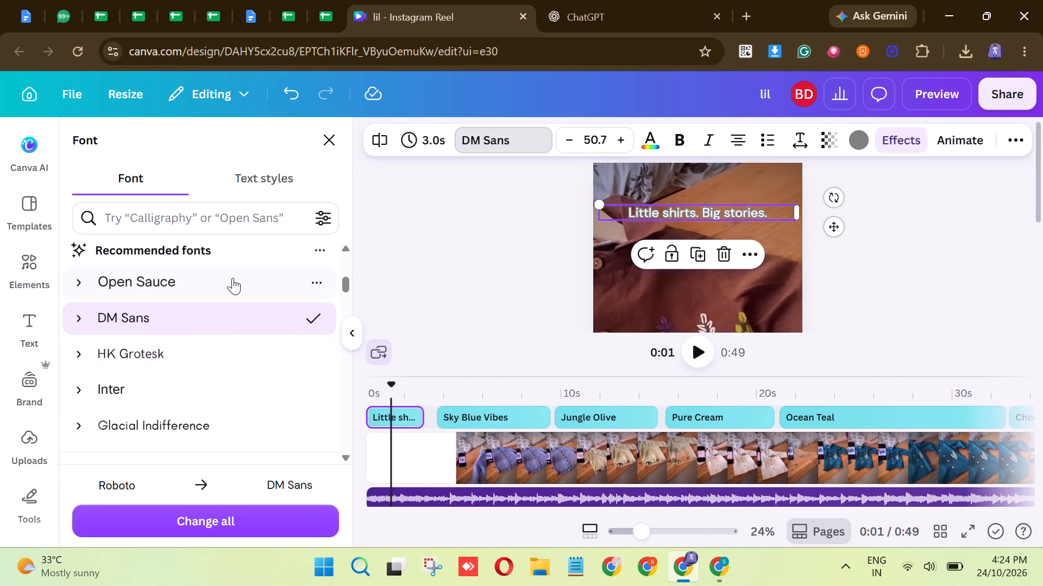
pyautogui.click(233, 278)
# Compare Comic Sans, The Seasons and Lora on the opening "Little shirts. Big stories." text and pick Lora.
pyautogui.scroll(-3, 233, 327)
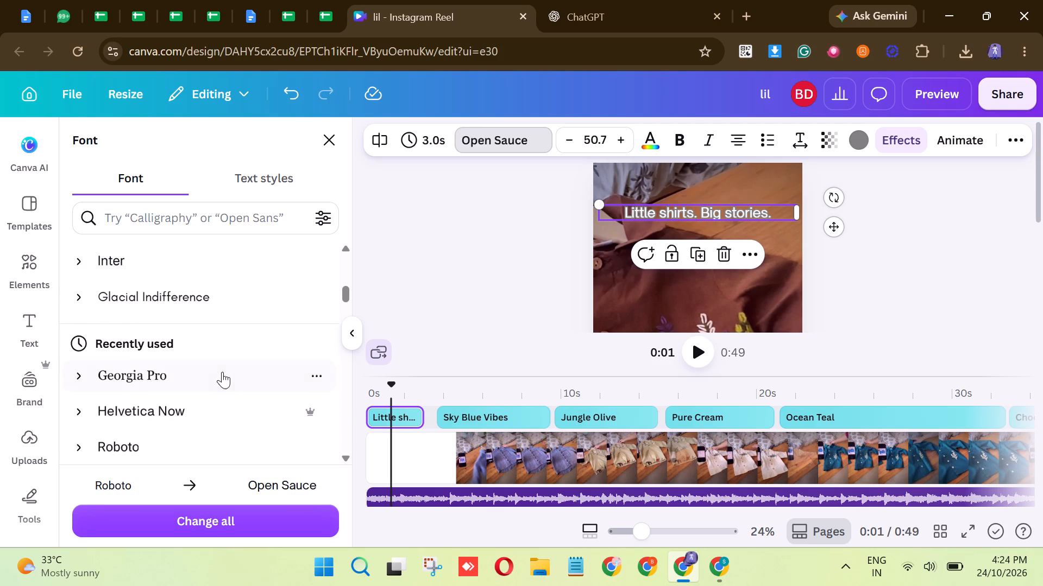
pyautogui.scroll(-7, 222, 372)
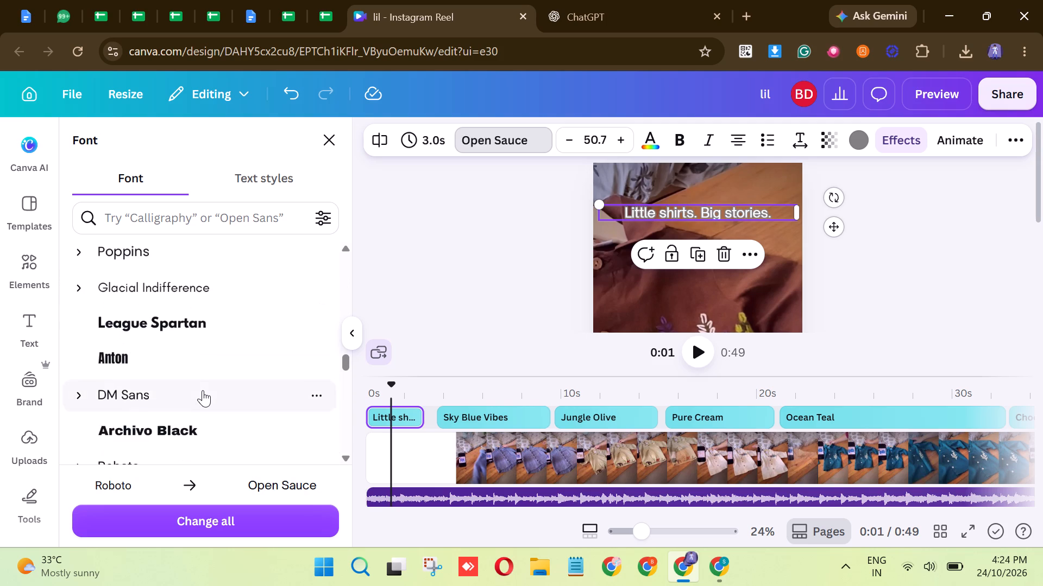
pyautogui.scroll(-5, 203, 390)
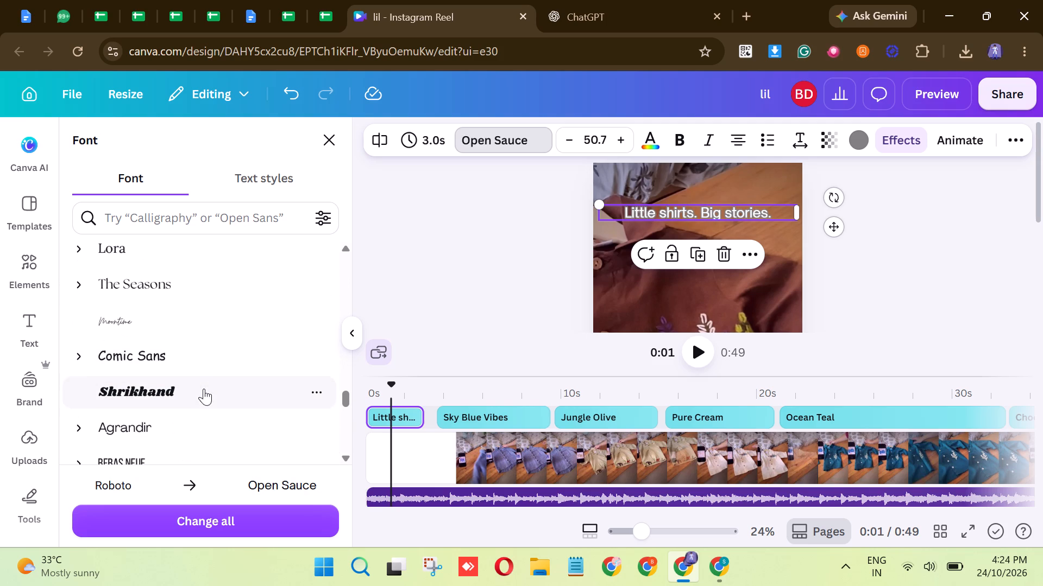
pyautogui.click(198, 365)
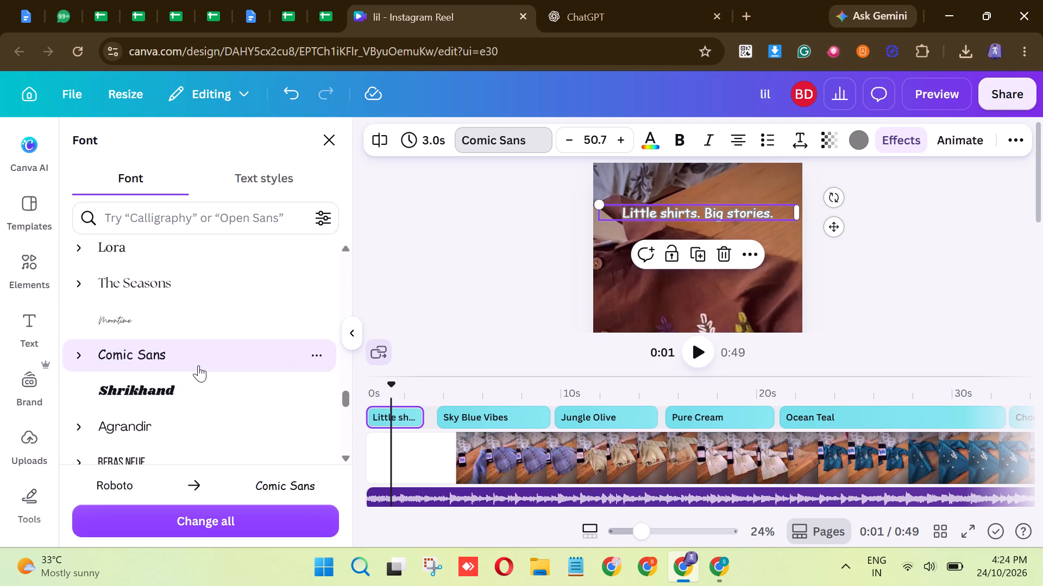
pyautogui.click(228, 292)
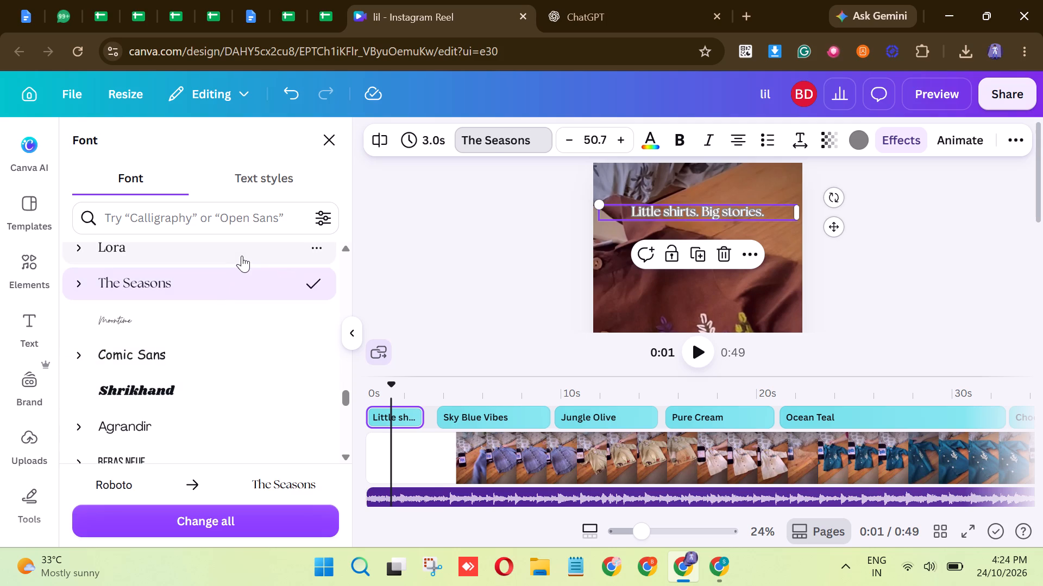
pyautogui.click(242, 256)
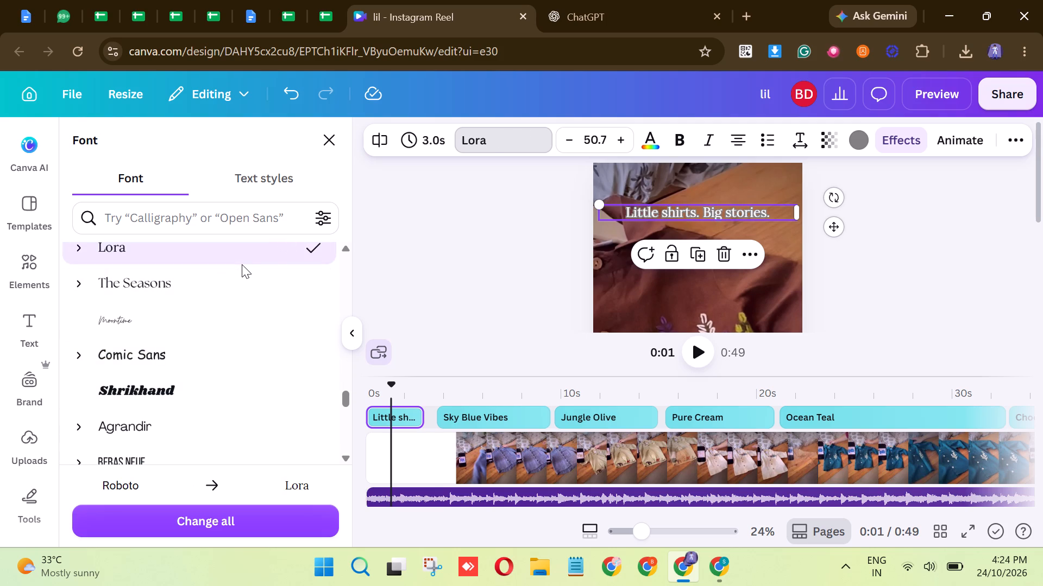
# Set the Sky Blue Vibes, Jungle Olive, Pure Cream and Ocean Teal texts to the Lora font.
pyautogui.click(523, 418)
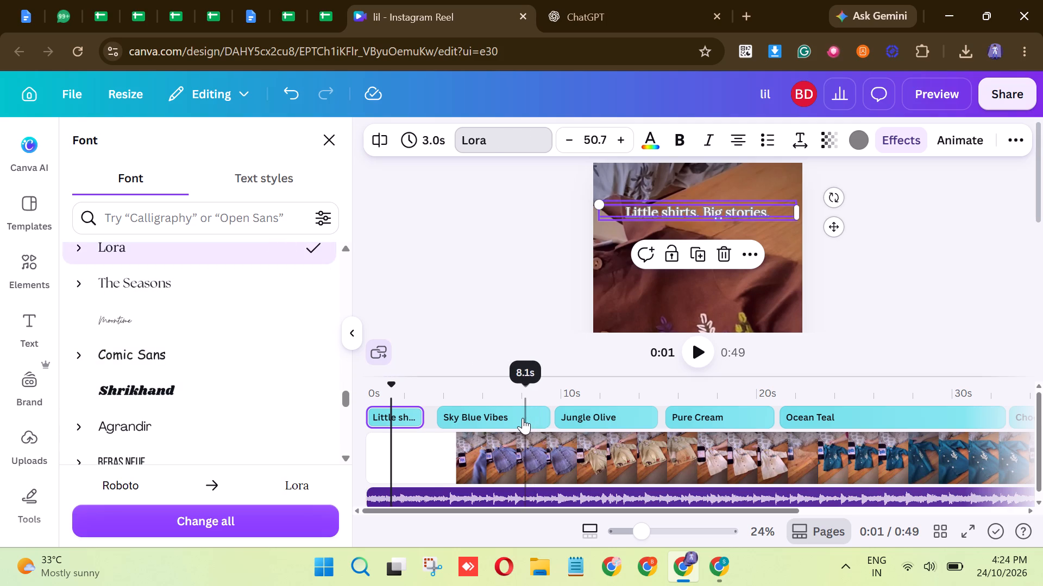
pyautogui.click(175, 245)
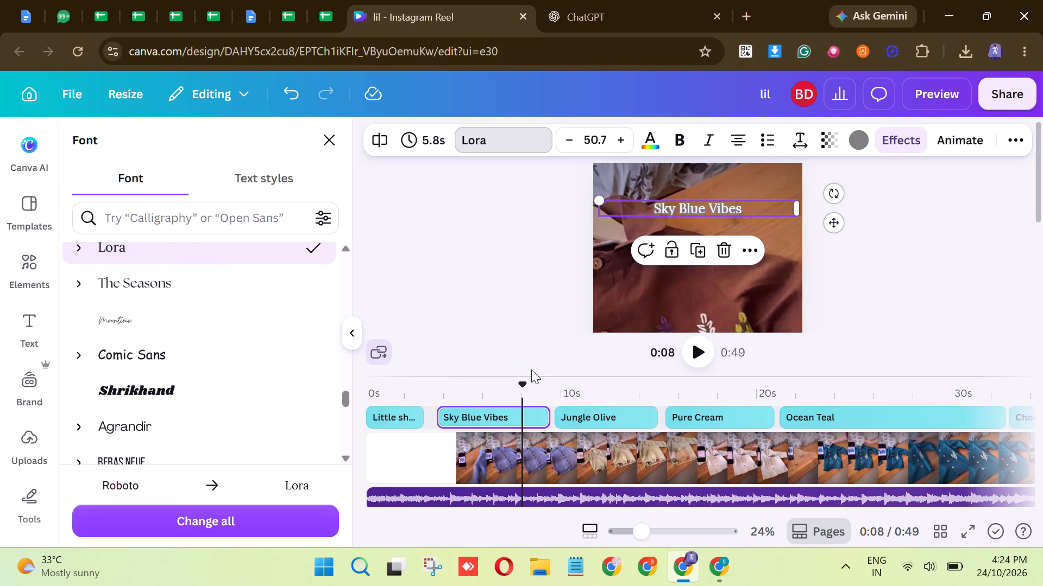
pyautogui.click(587, 411)
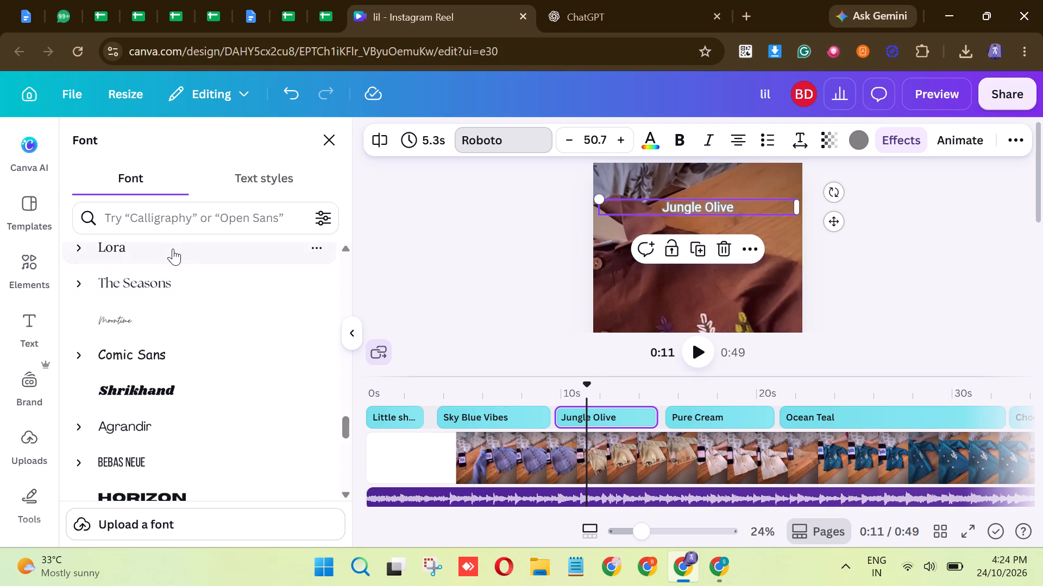
pyautogui.click(173, 249)
pyautogui.click(738, 419)
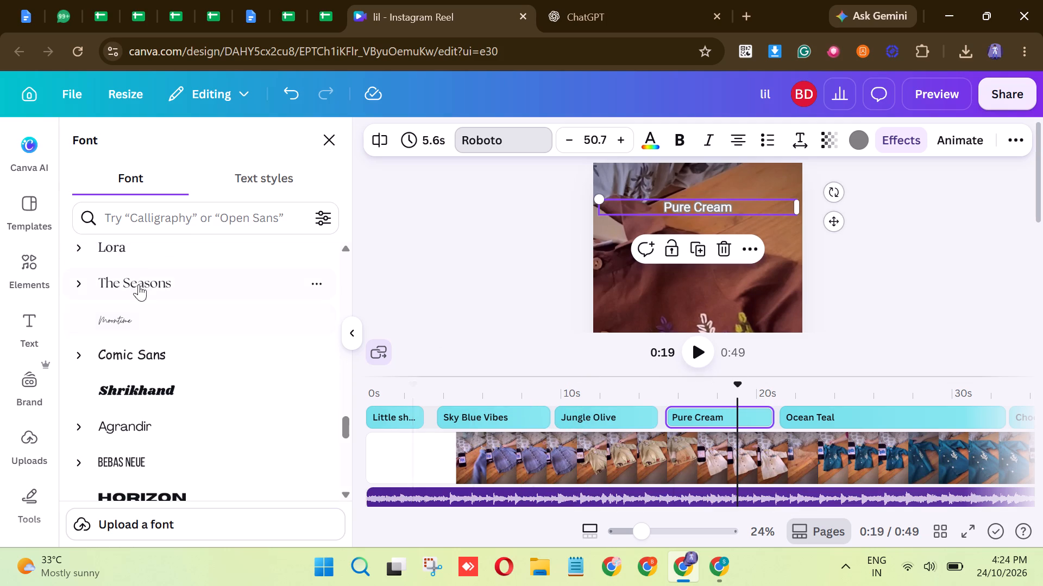
pyautogui.click(160, 257)
pyautogui.click(915, 409)
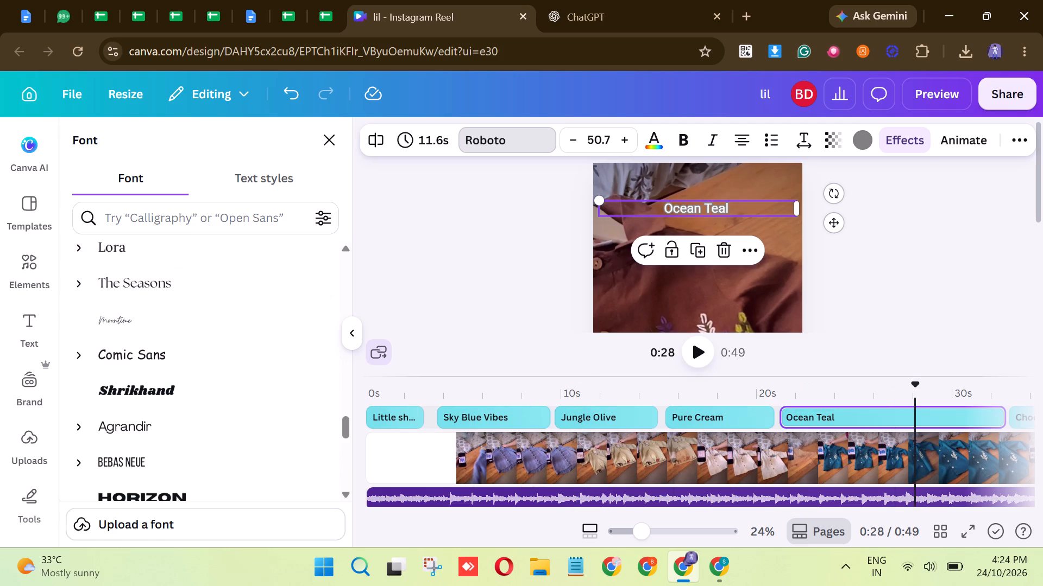
pyautogui.click(175, 246)
# Search the fonts for "lora" and apply Lora to the Choco Brown and "Which one is your favourite?" texts.
pyautogui.hscroll(-4, 656, 448)
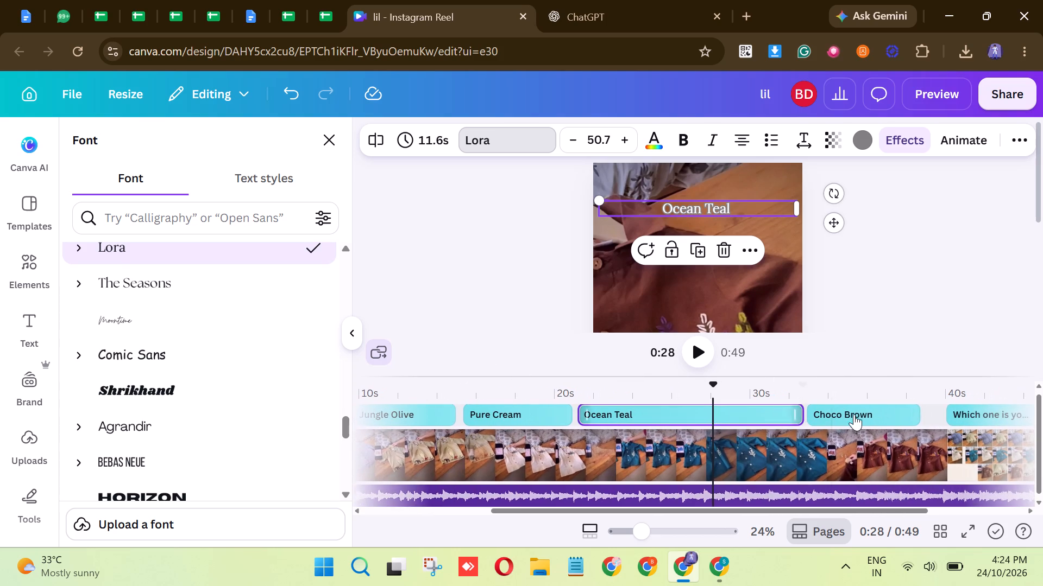
pyautogui.click(856, 414)
pyautogui.scroll(2, 152, 370)
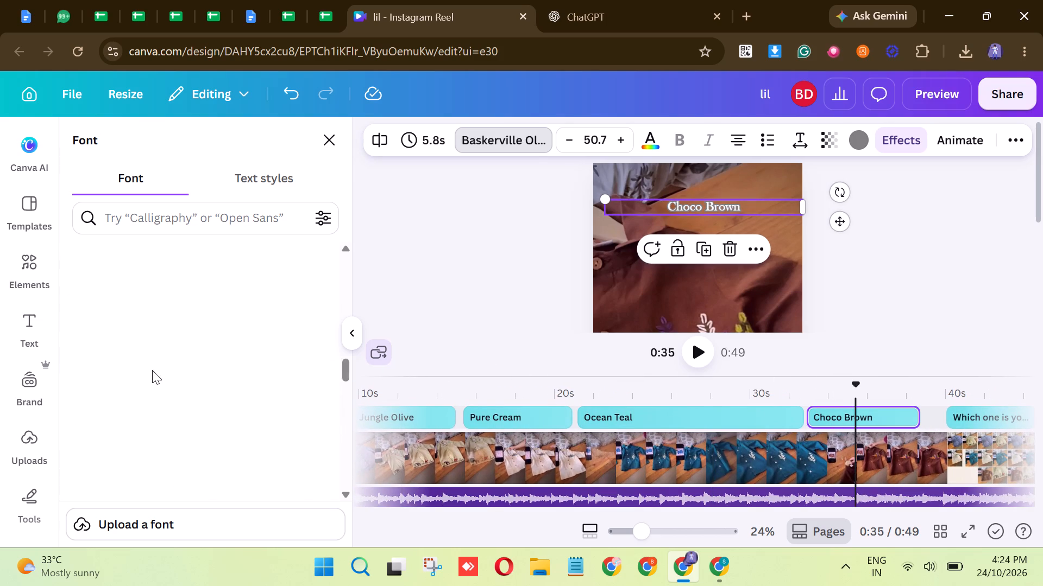
pyautogui.scroll(3, 152, 372)
pyautogui.scroll(-2, 158, 383)
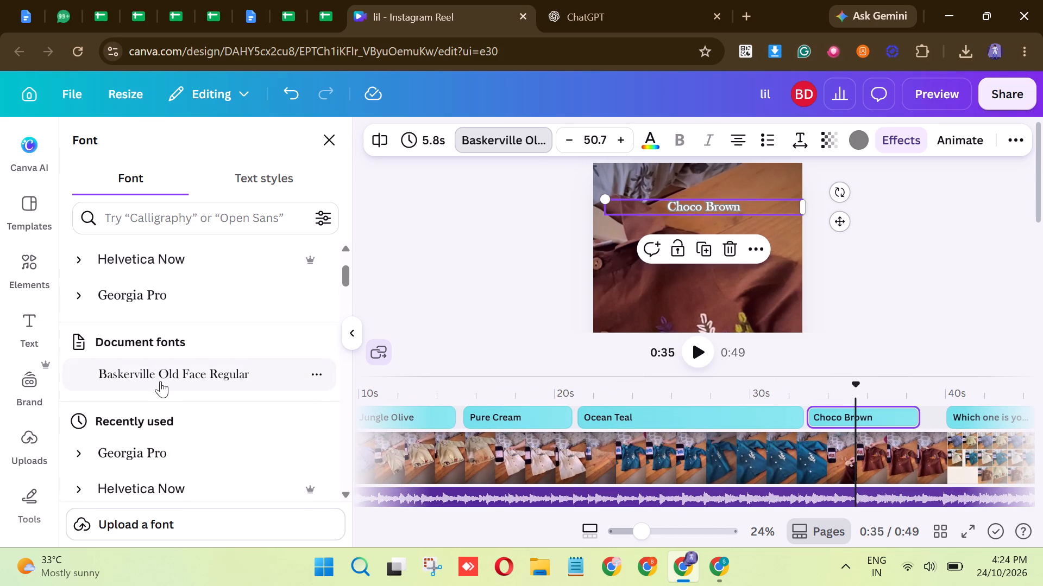
pyautogui.scroll(-2, 166, 390)
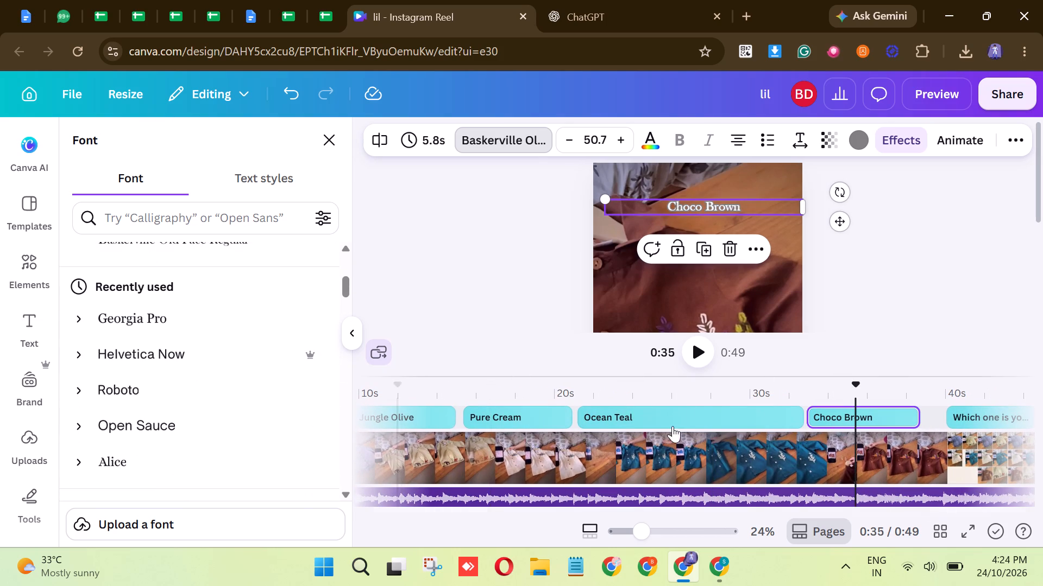
pyautogui.click(724, 408)
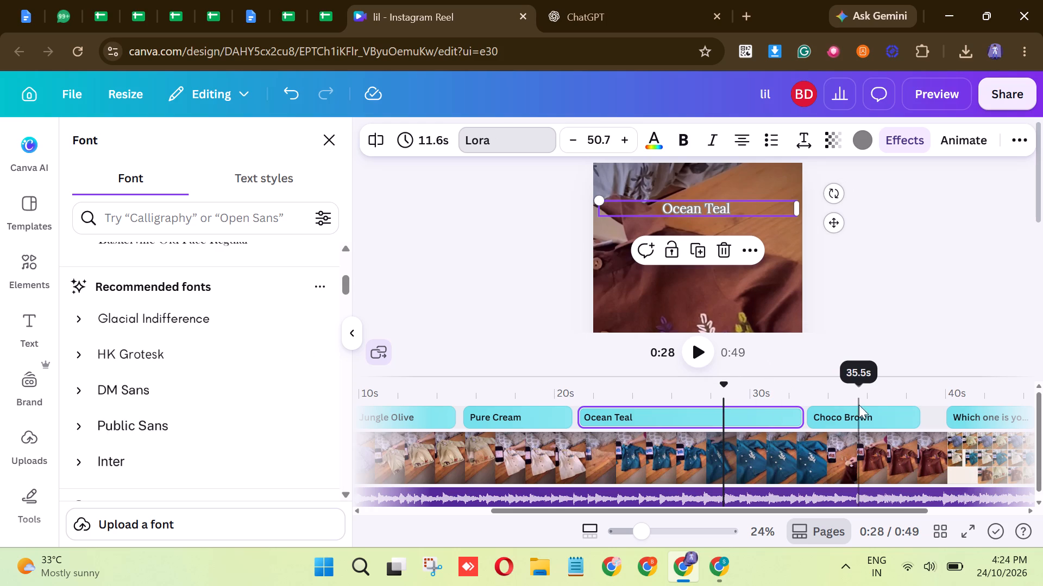
pyautogui.click(863, 409)
pyautogui.click(189, 217)
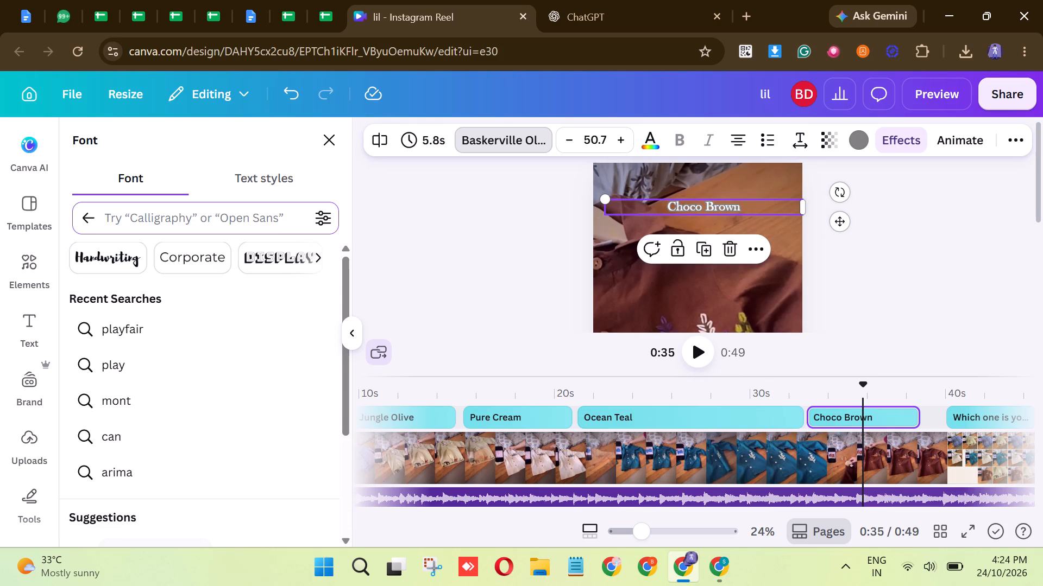
pyautogui.write('lor')
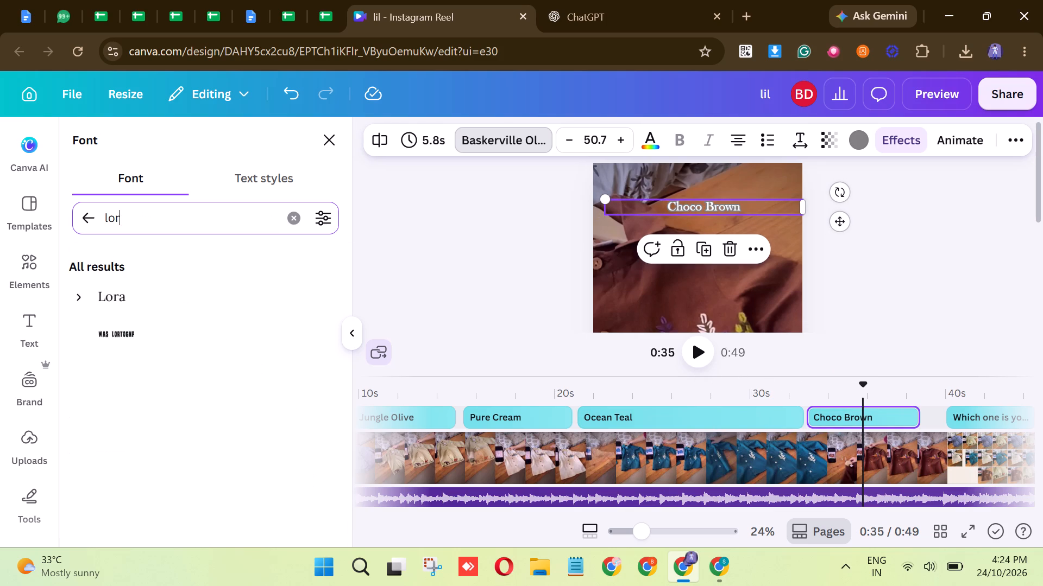
pyautogui.press('a')
pyautogui.click(160, 305)
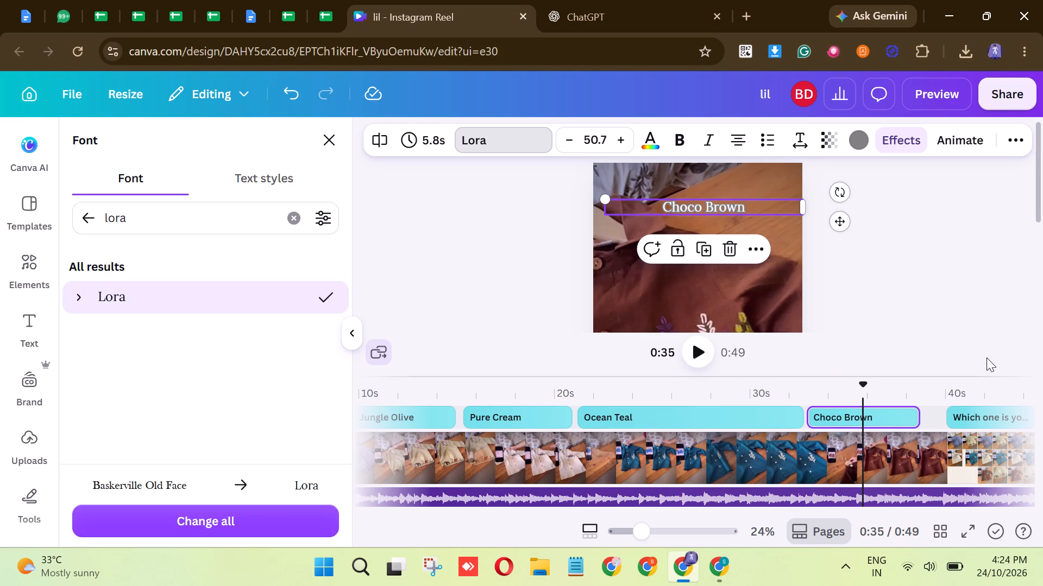
pyautogui.click(988, 413)
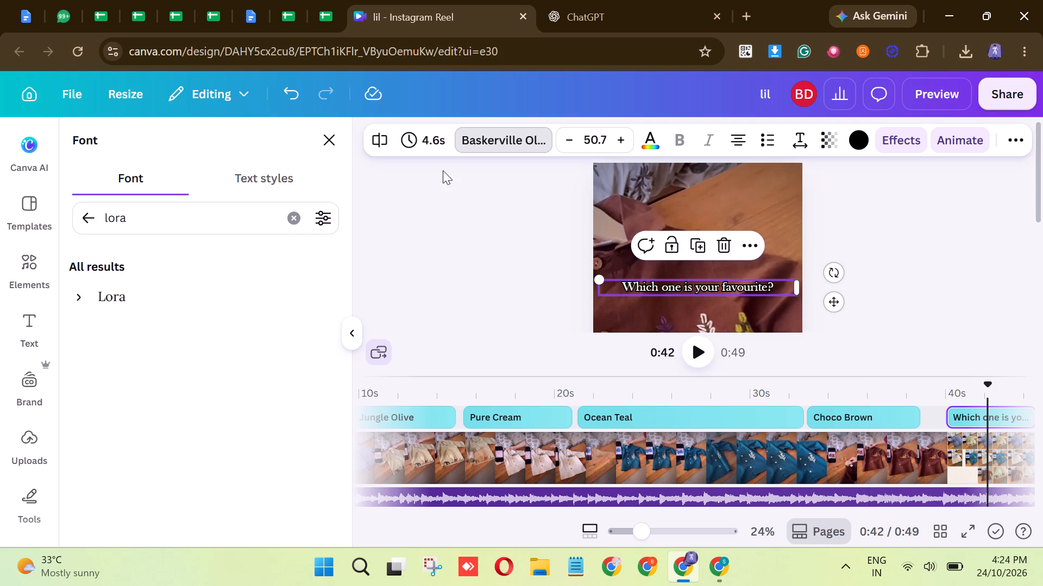
pyautogui.click(179, 309)
# Play the reel briefly from the start to review the opening text in its new font.
pyautogui.hscroll(-4, 789, 397)
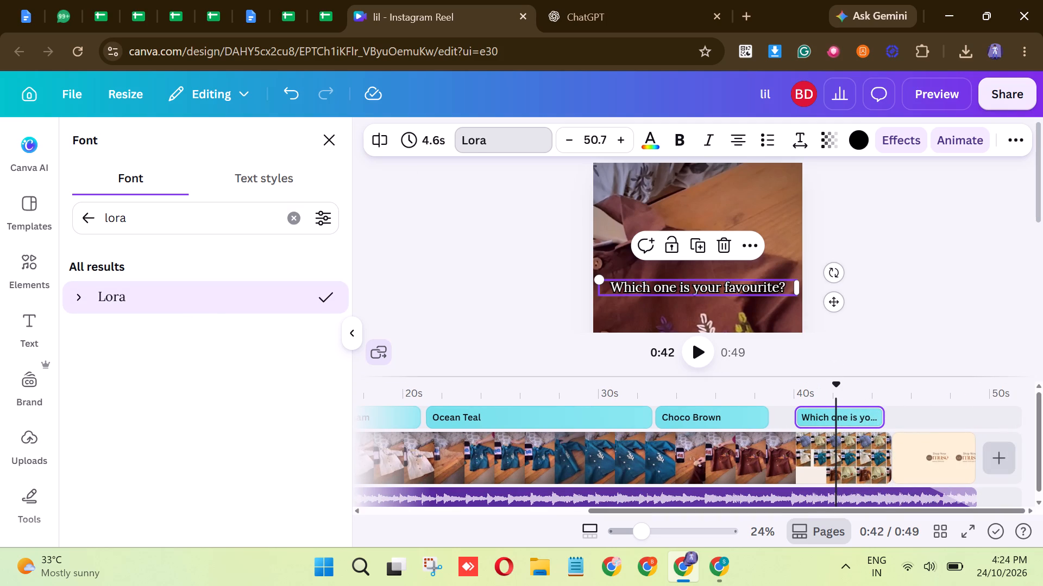
pyautogui.moveTo(835, 386); pyautogui.dragTo(149, 405)
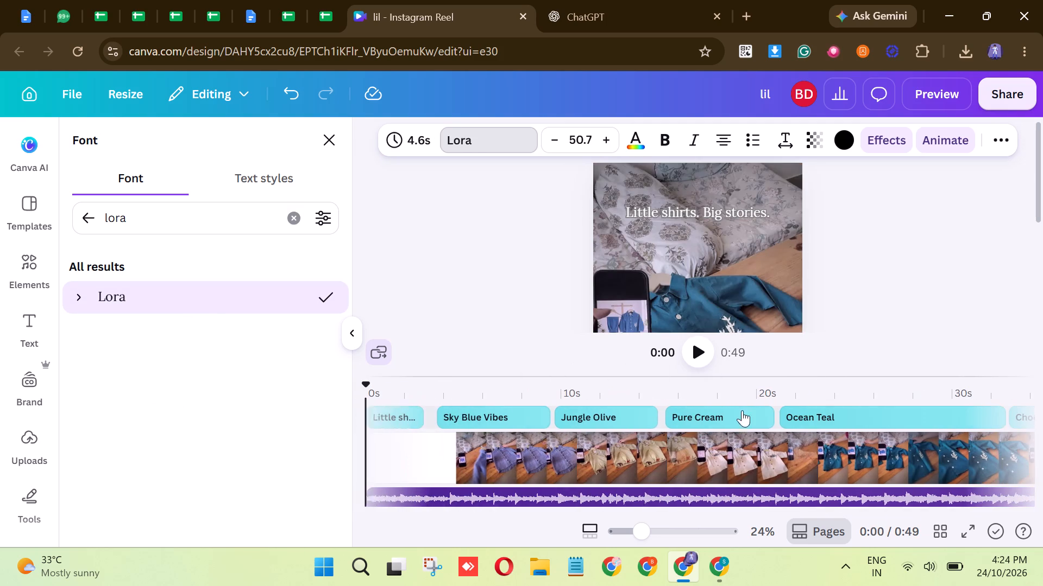
pyautogui.click(709, 352)
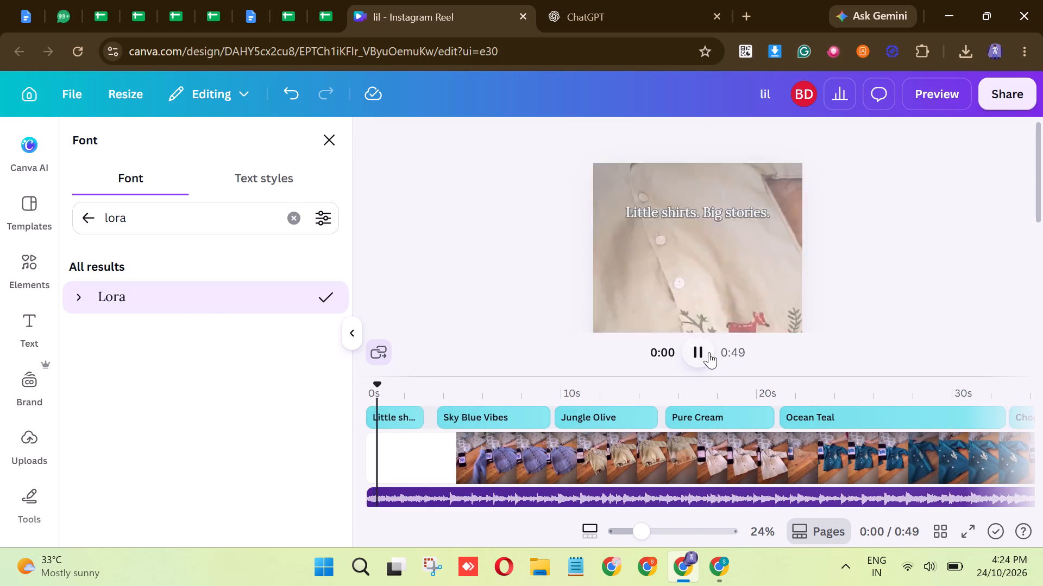
pyautogui.click(709, 352)
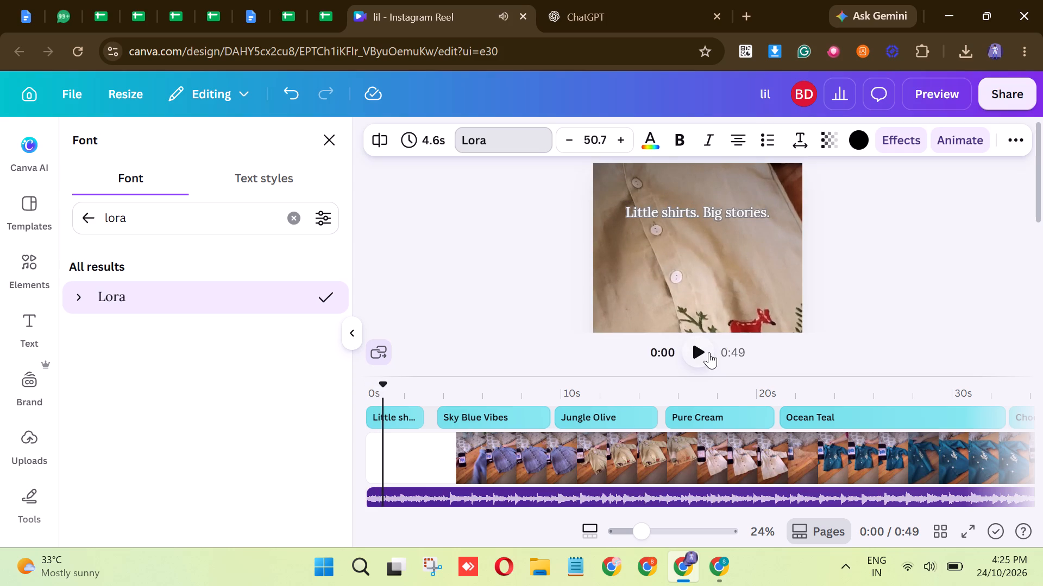
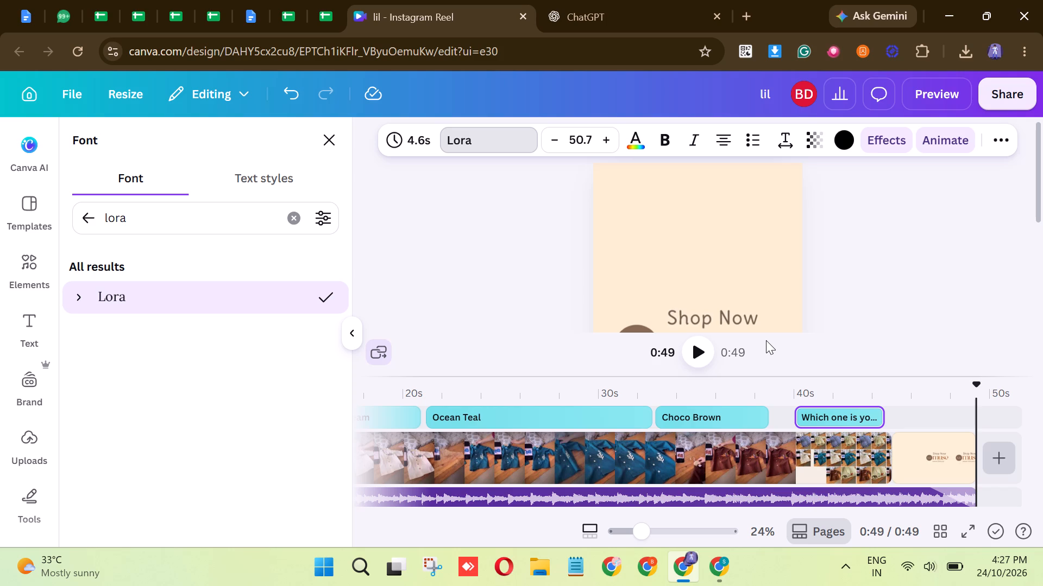
# Search the fonts for "diluse" for the "Which one is your favourite?" text.
pyautogui.tripleClick(211, 216)
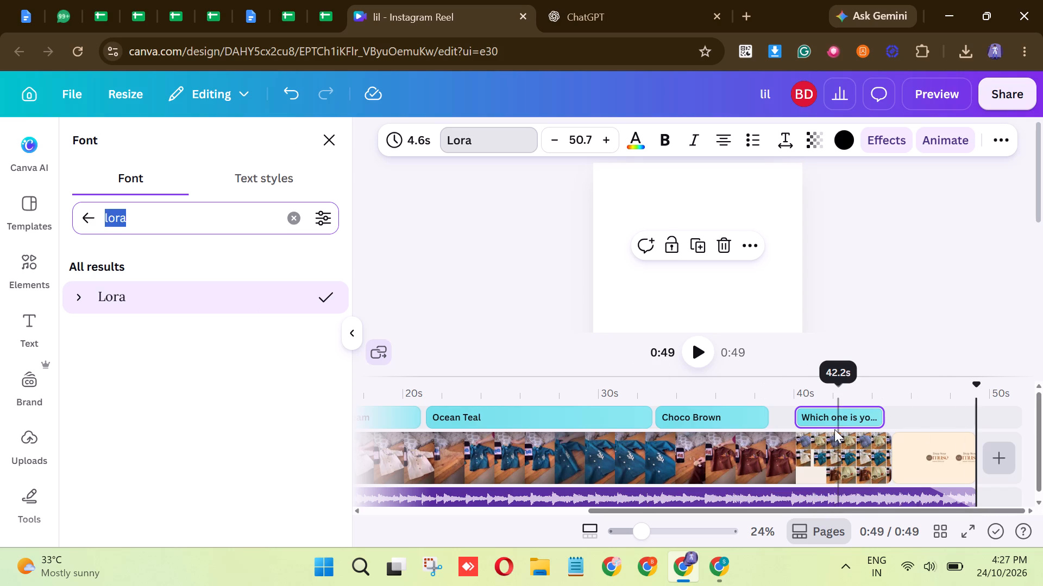
pyautogui.click(838, 415)
pyautogui.doubleClick(186, 215)
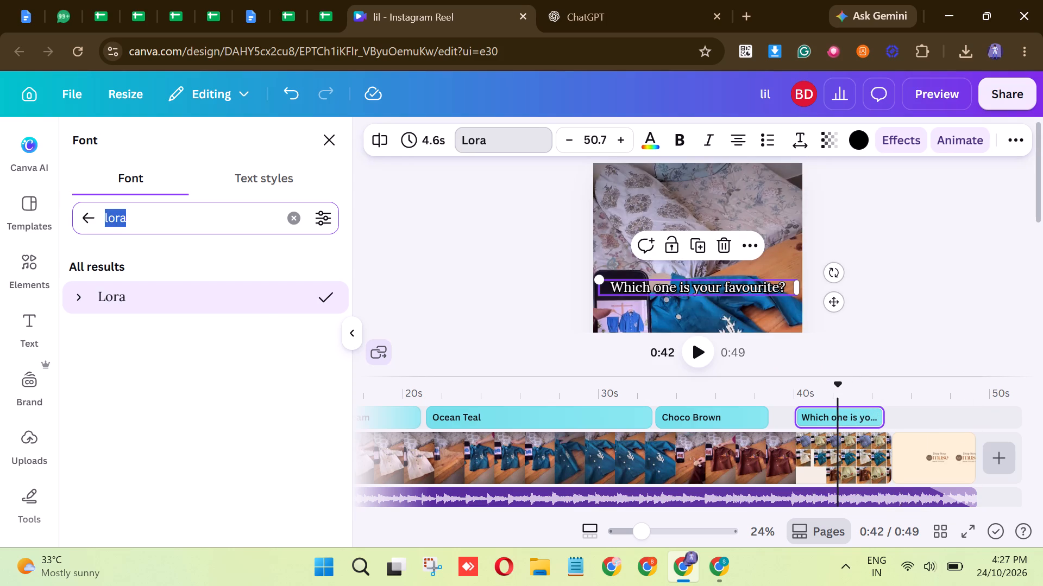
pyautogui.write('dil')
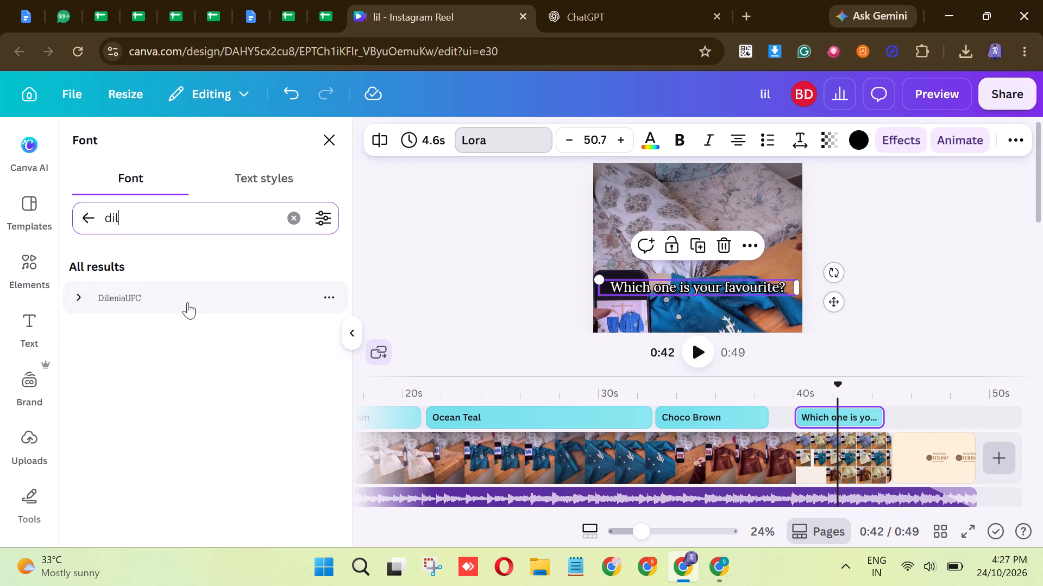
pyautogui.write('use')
pyautogui.doubleClick(216, 222)
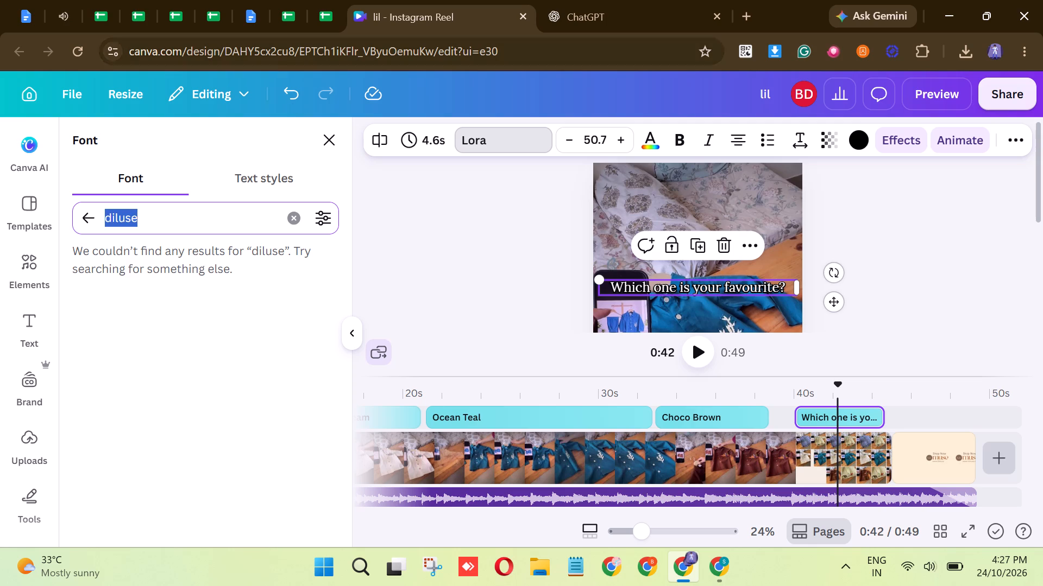
pyautogui.click(324, 139)
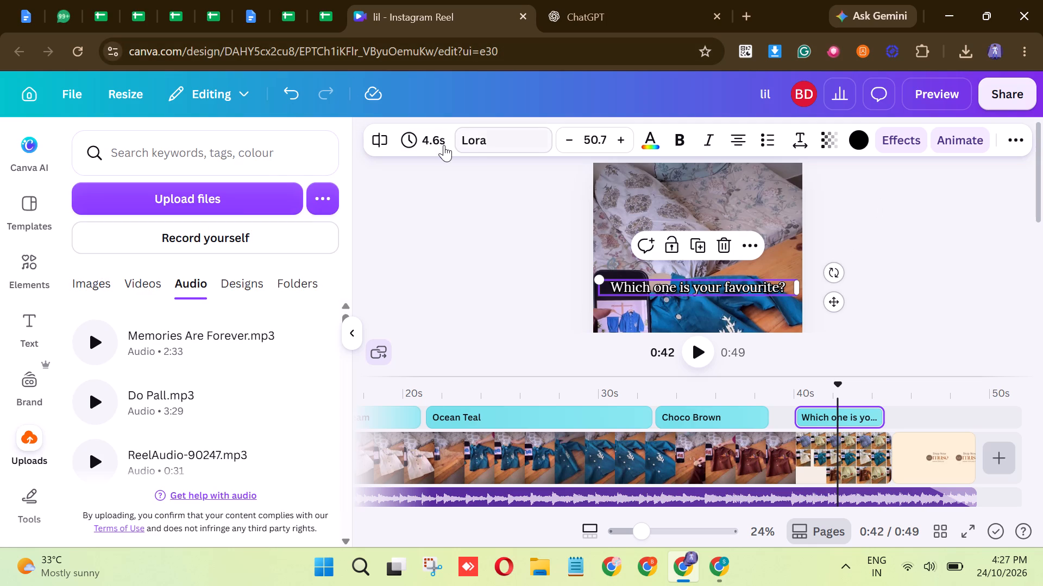
# Reopen the font search for the "Which one is your favourite?" text and select the existing query for replacement.
pyautogui.click(479, 131)
pyautogui.doubleClick(182, 212)
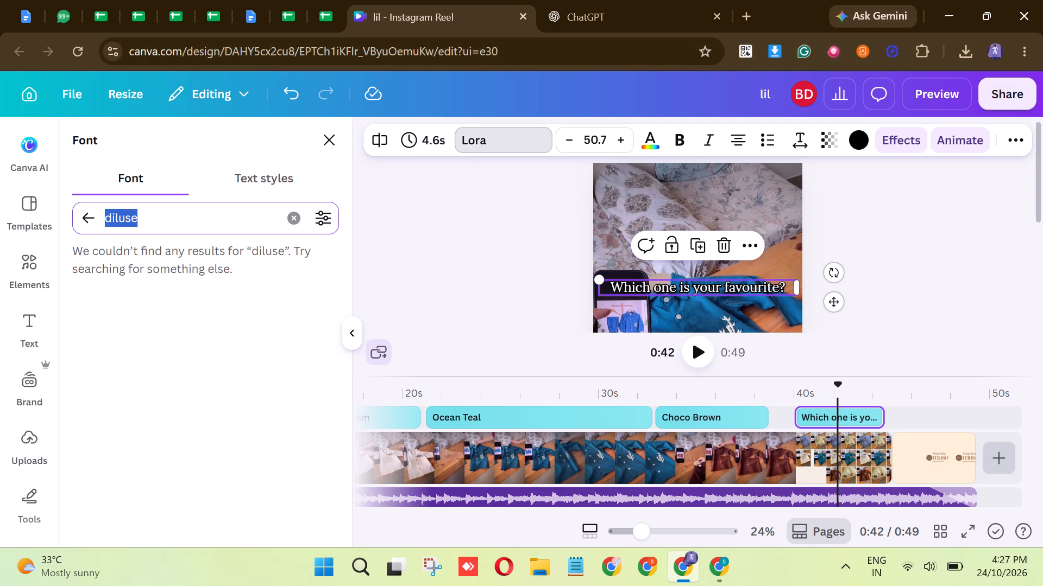
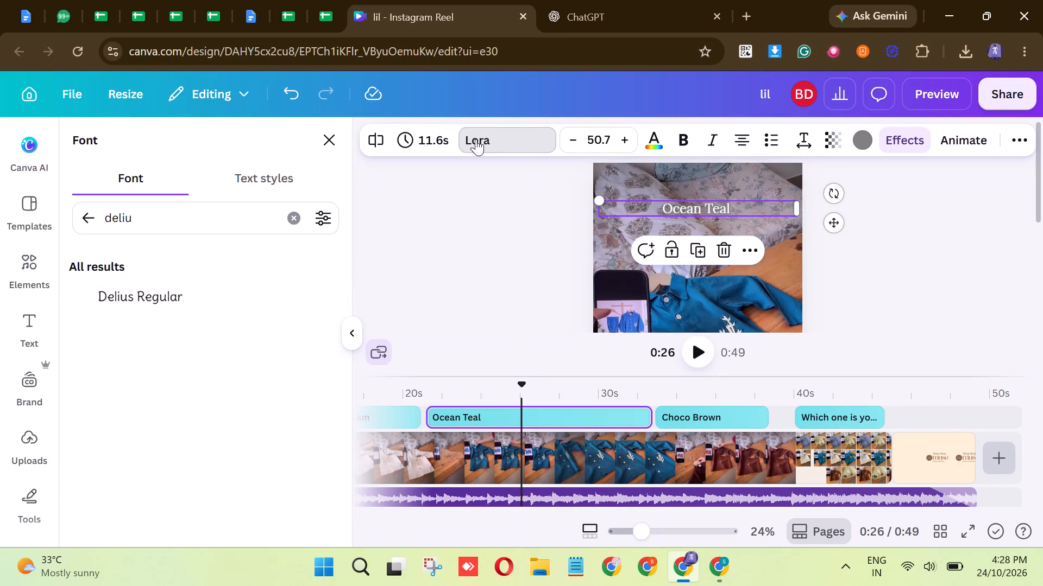
# Apply the Delius Regular font to the Ocean Teal text and select the Pure Cream text for the same change.
pyautogui.click(476, 139)
pyautogui.click(483, 142)
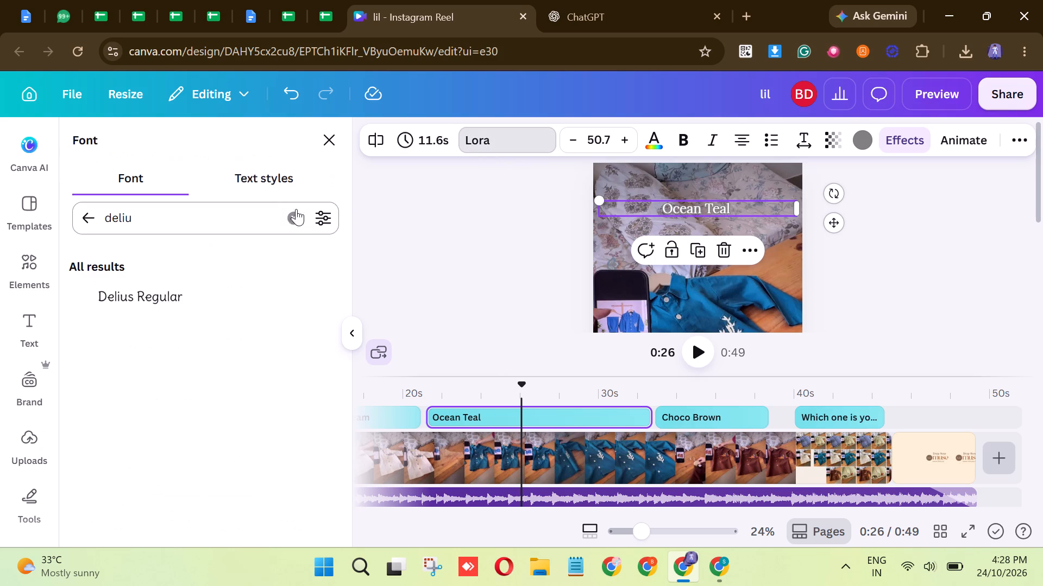
pyautogui.click(160, 290)
pyautogui.click(391, 413)
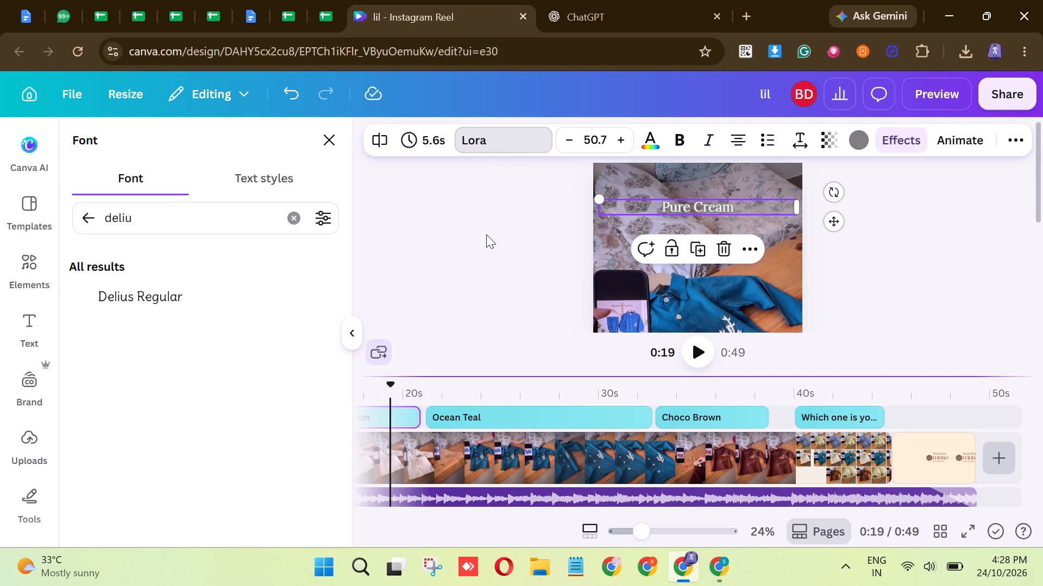
# Set the Pure Cream, Jungle Olive, Sky Blue Vibes and "Little shirts. Big stories." texts to the Delius Regular font.
pyautogui.click(180, 284)
pyautogui.hscroll(4, 484, 458)
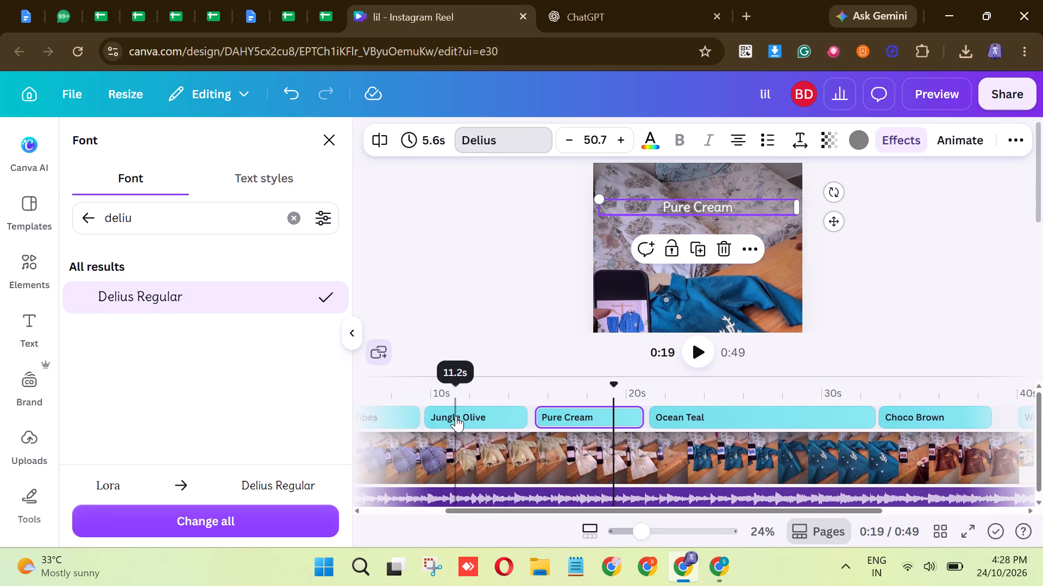
pyautogui.click(456, 416)
pyautogui.click(206, 294)
pyautogui.hscroll(3, 406, 409)
pyautogui.click(506, 426)
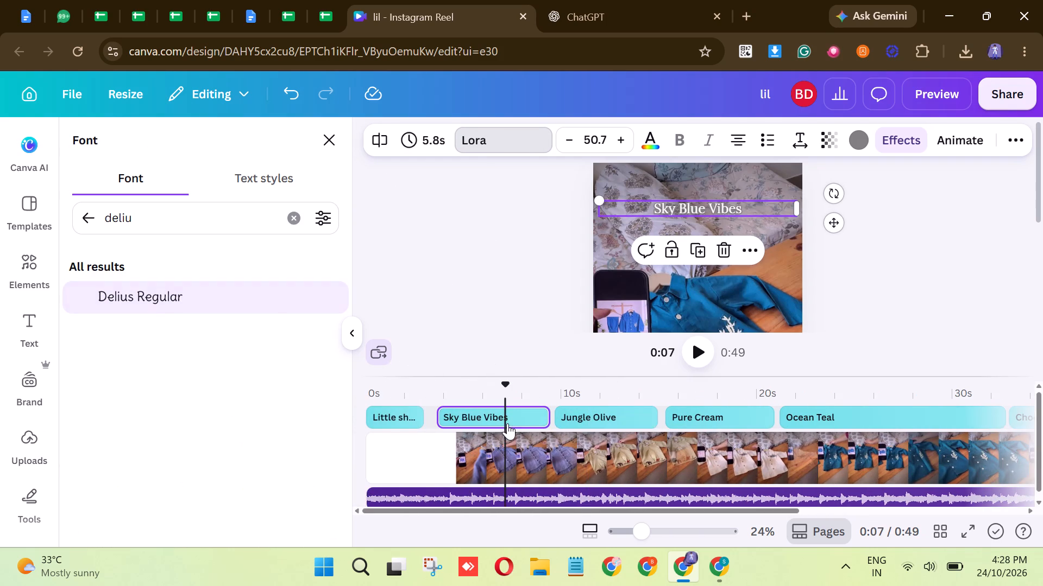
pyautogui.click(146, 300)
pyautogui.click(399, 415)
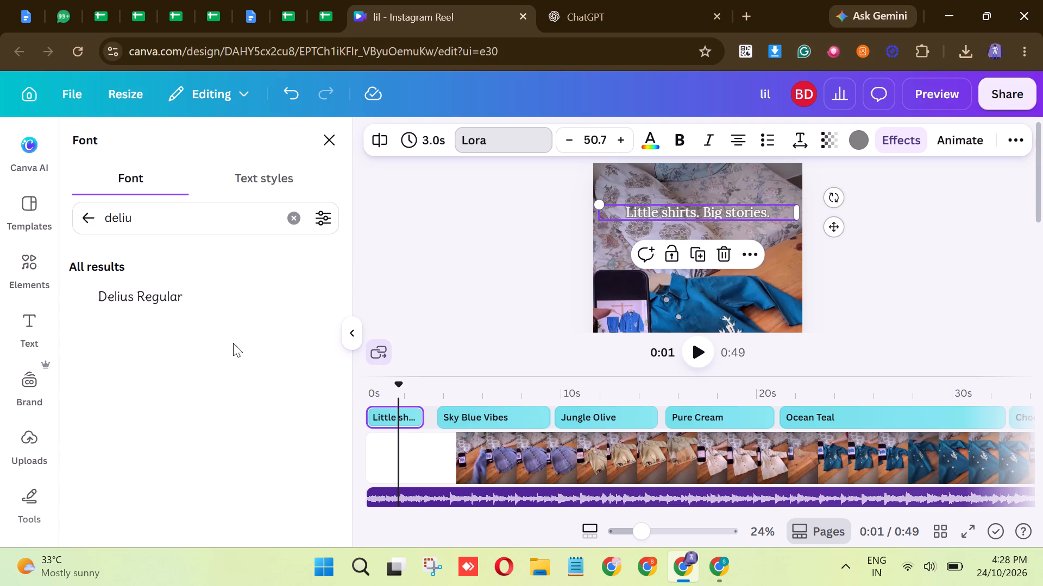
pyautogui.click(214, 305)
pyautogui.click(415, 270)
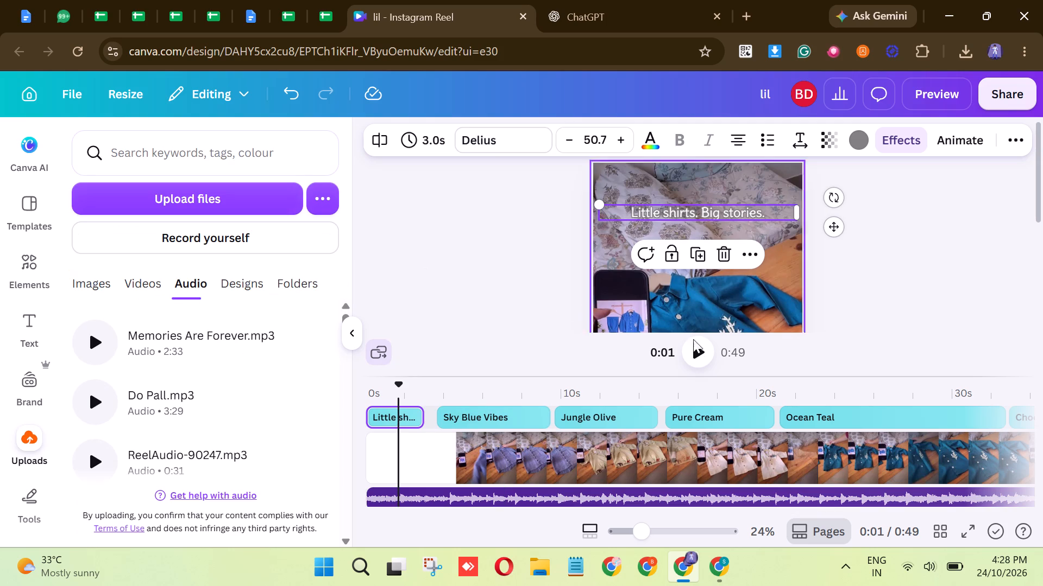
# Play the reel from the opening text through Jungle Olive to review the overlays in the Delius font.
pyautogui.click(713, 353)
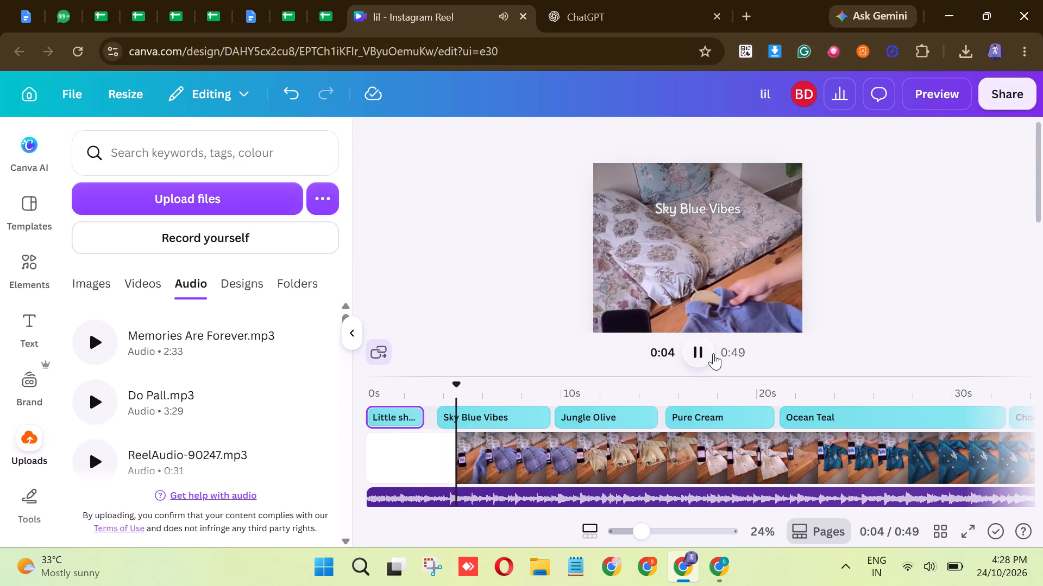
pyautogui.click(713, 353)
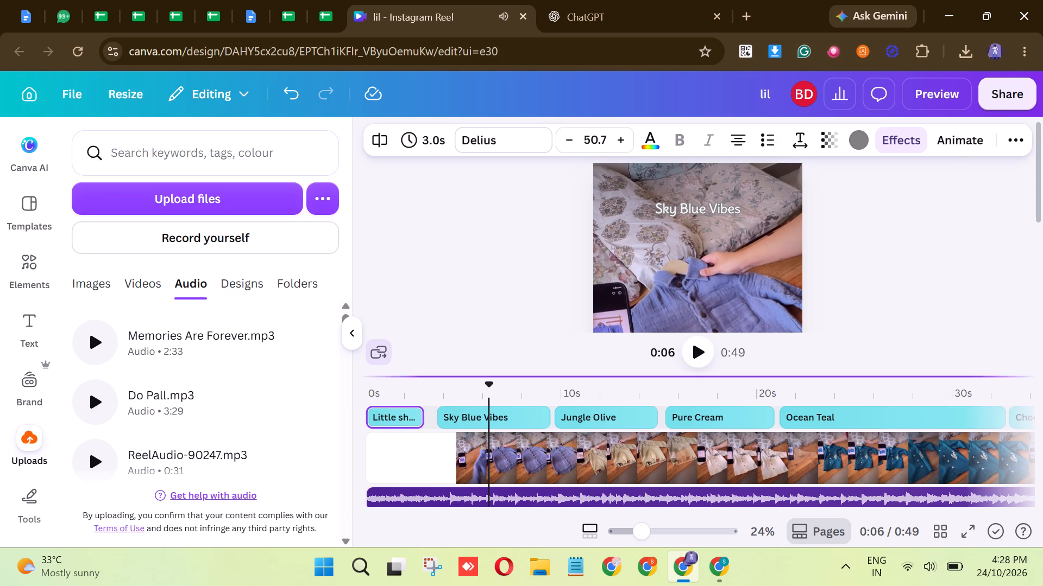
pyautogui.press('space')
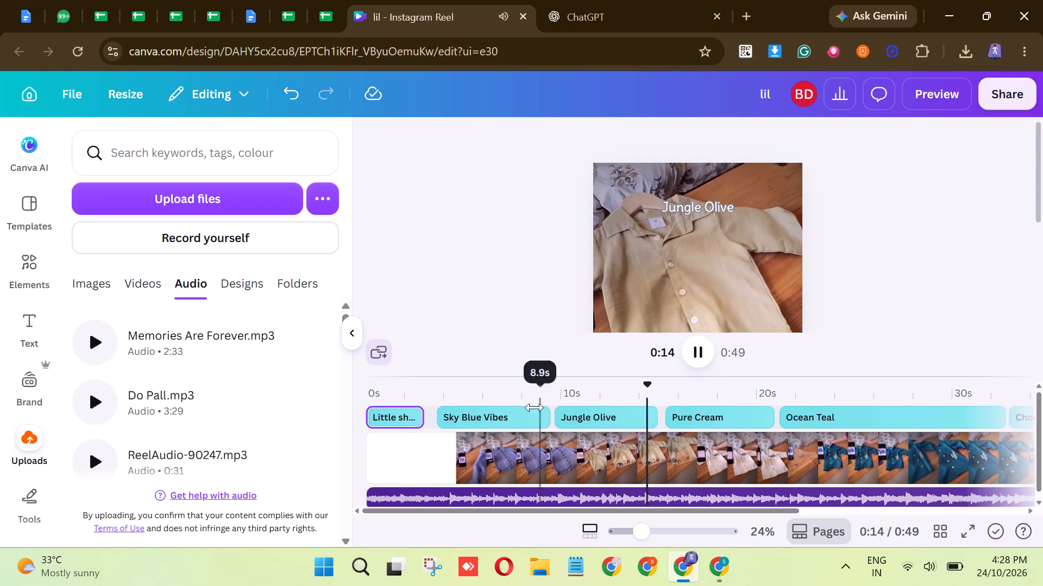
pyautogui.press('space')
# Check the font of each text overlay from Jungle Olive to "Which one is your favourite?", plus the opening text.
pyautogui.click(587, 418)
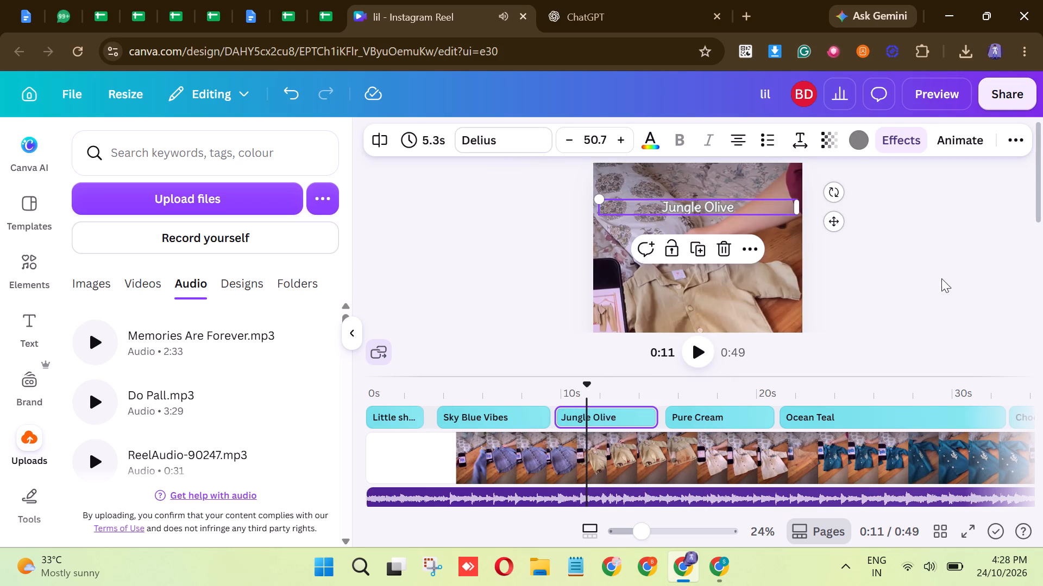
pyautogui.click(963, 284)
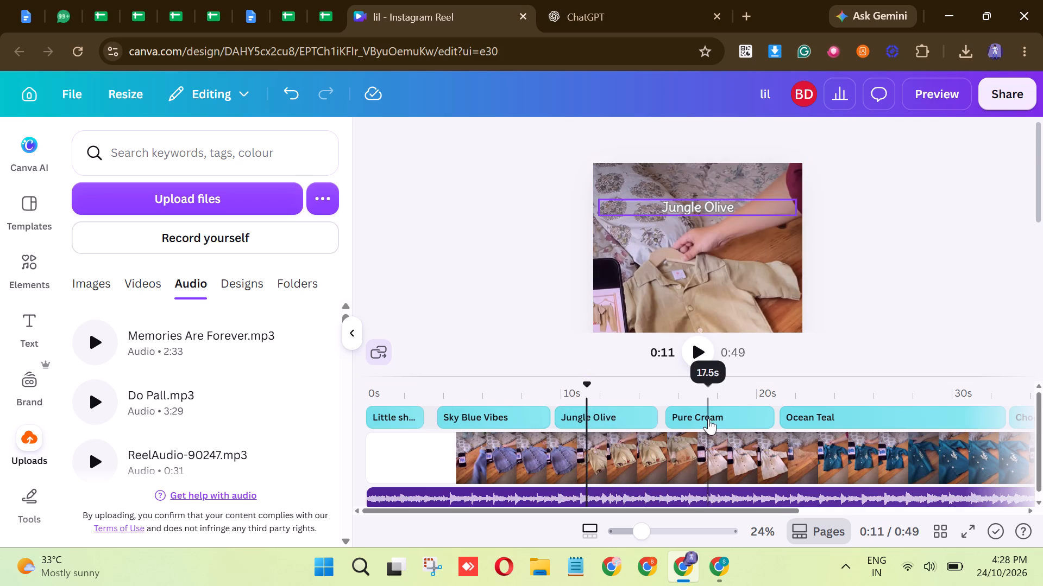
pyautogui.click(708, 418)
pyautogui.click(851, 415)
pyautogui.hscroll(-2, 851, 415)
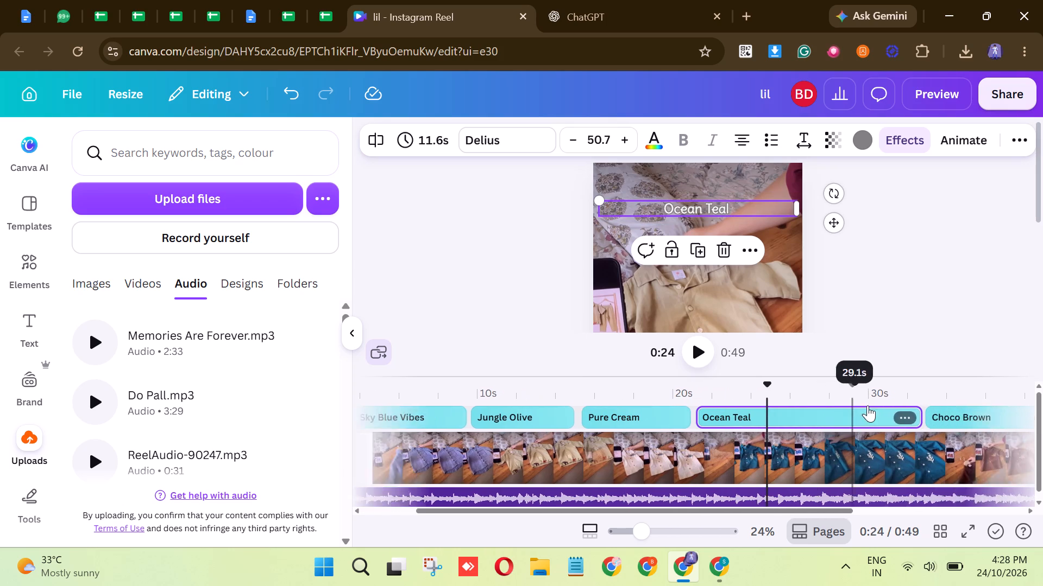
pyautogui.hscroll(-2, 868, 405)
pyautogui.click(902, 411)
pyautogui.hscroll(-2, 902, 411)
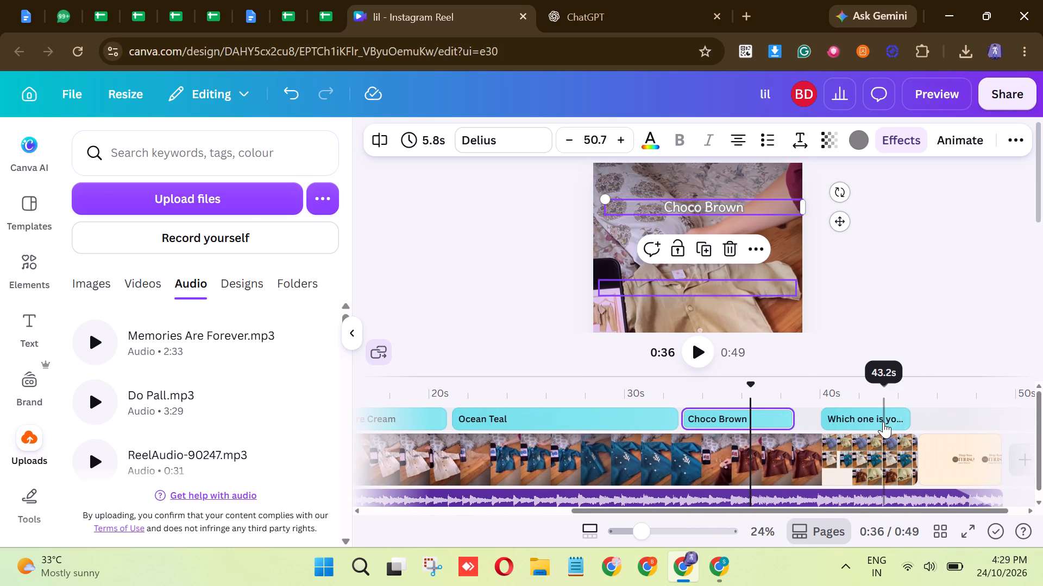
pyautogui.click(883, 422)
pyautogui.hscroll(4, 883, 422)
pyautogui.click(390, 411)
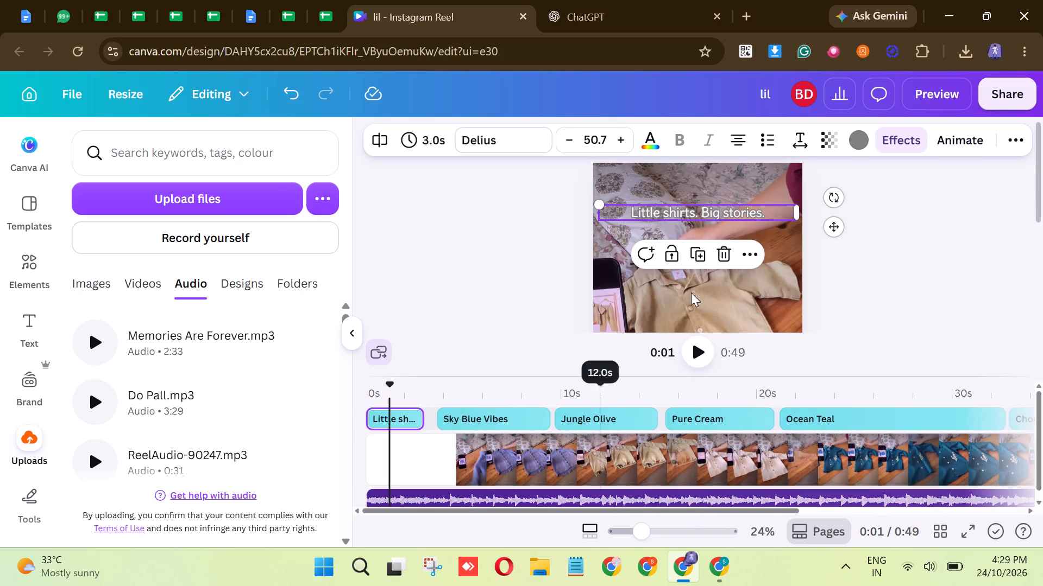
# Download the reel as an MP4 video in 4K quality.
pyautogui.click(1009, 79)
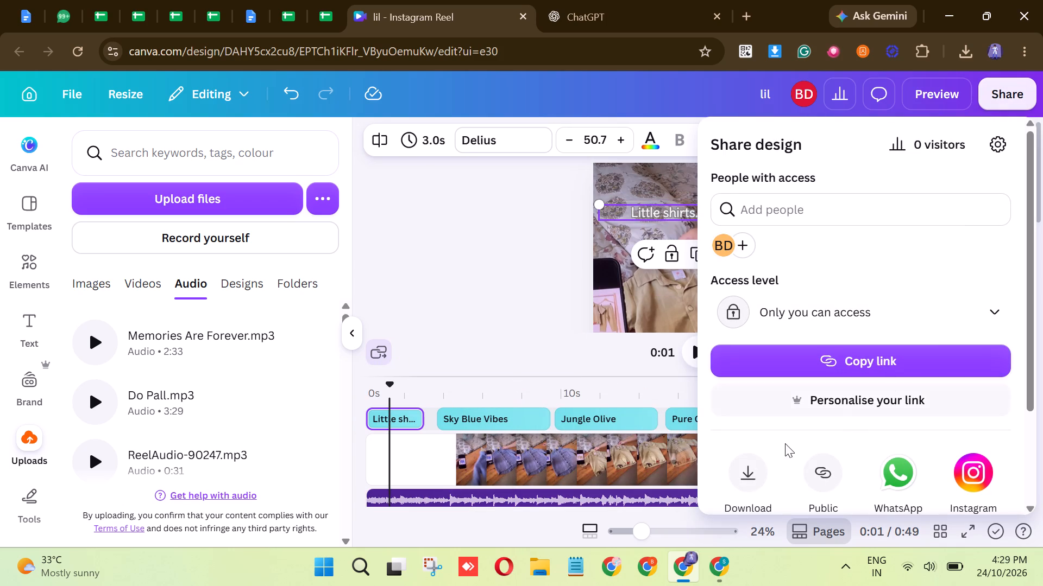
pyautogui.click(755, 468)
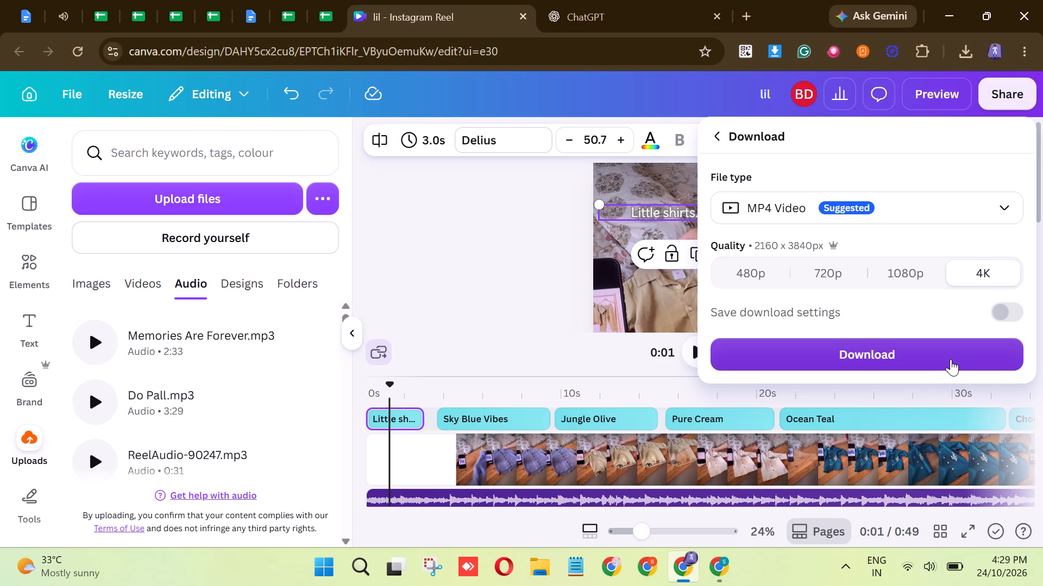
pyautogui.click(951, 359)
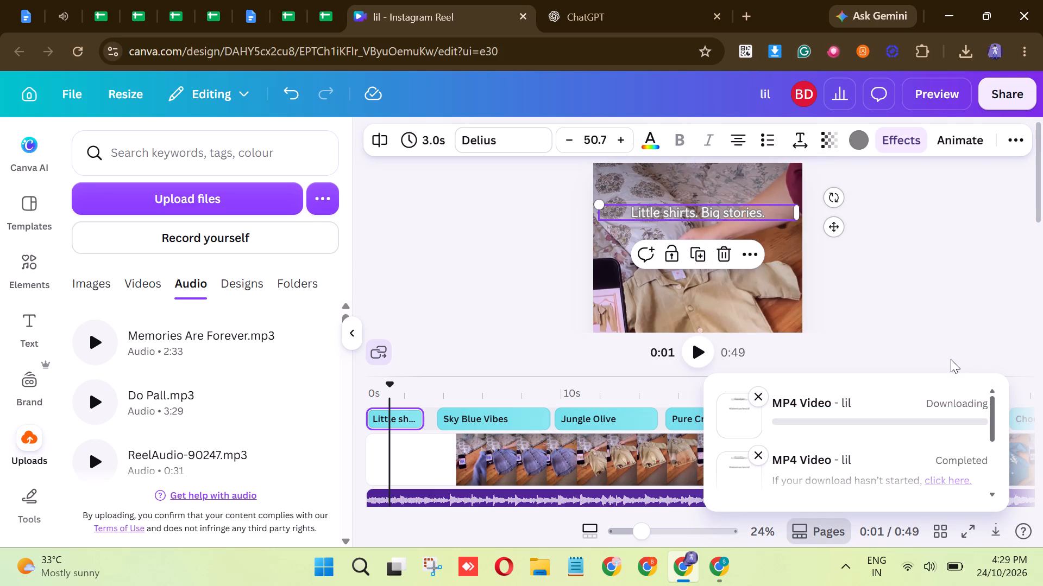
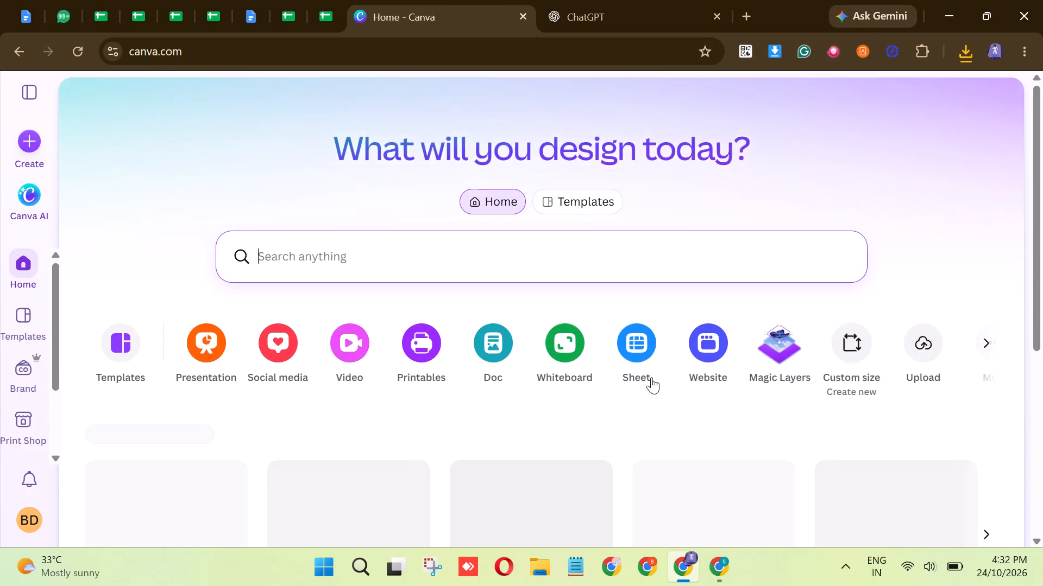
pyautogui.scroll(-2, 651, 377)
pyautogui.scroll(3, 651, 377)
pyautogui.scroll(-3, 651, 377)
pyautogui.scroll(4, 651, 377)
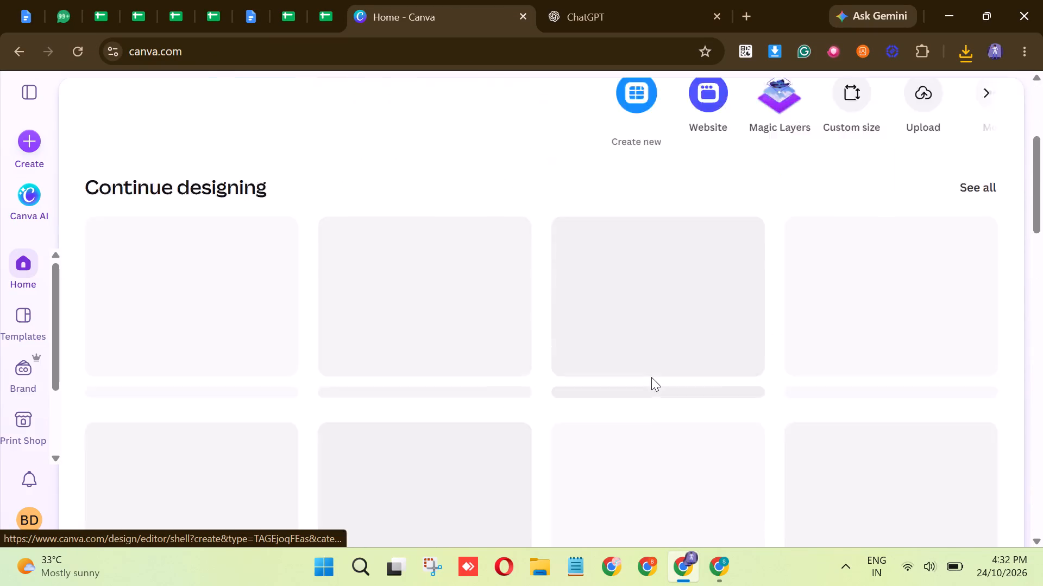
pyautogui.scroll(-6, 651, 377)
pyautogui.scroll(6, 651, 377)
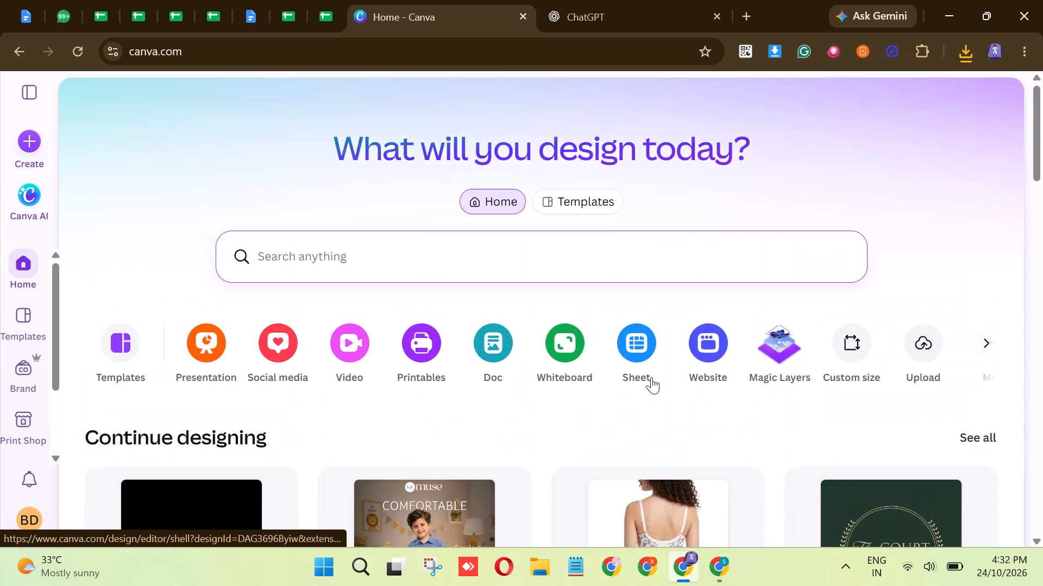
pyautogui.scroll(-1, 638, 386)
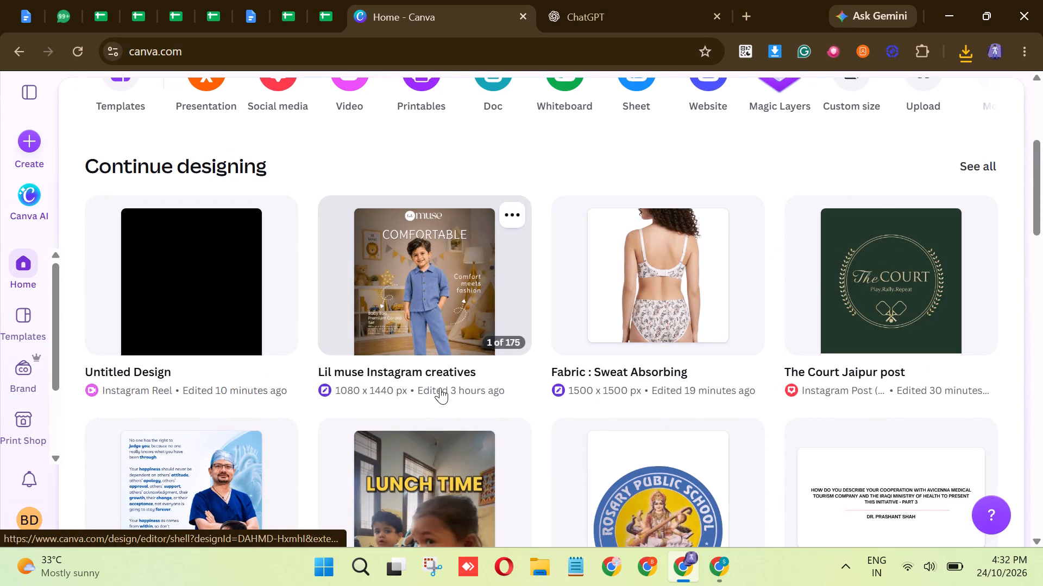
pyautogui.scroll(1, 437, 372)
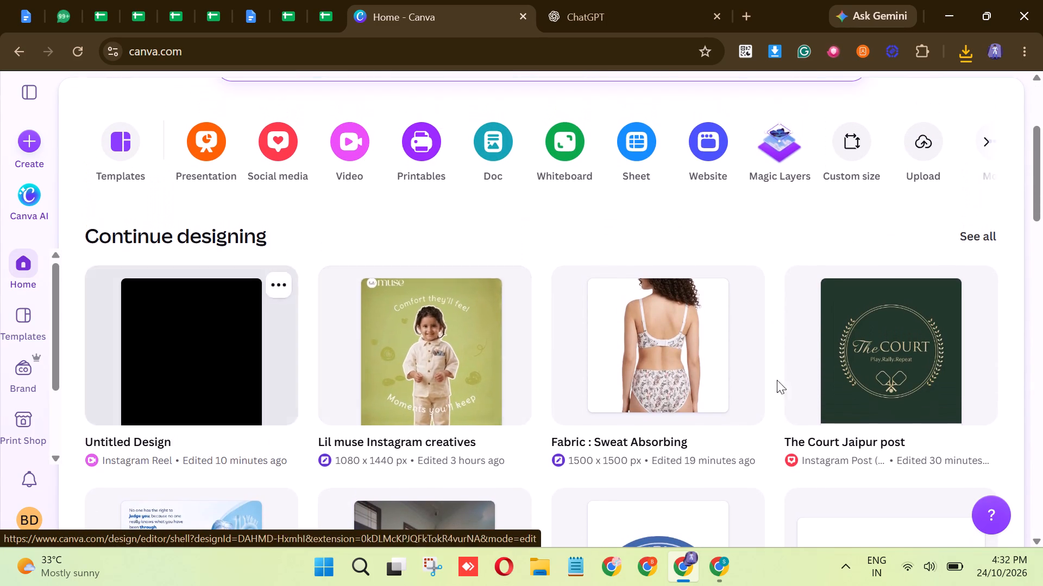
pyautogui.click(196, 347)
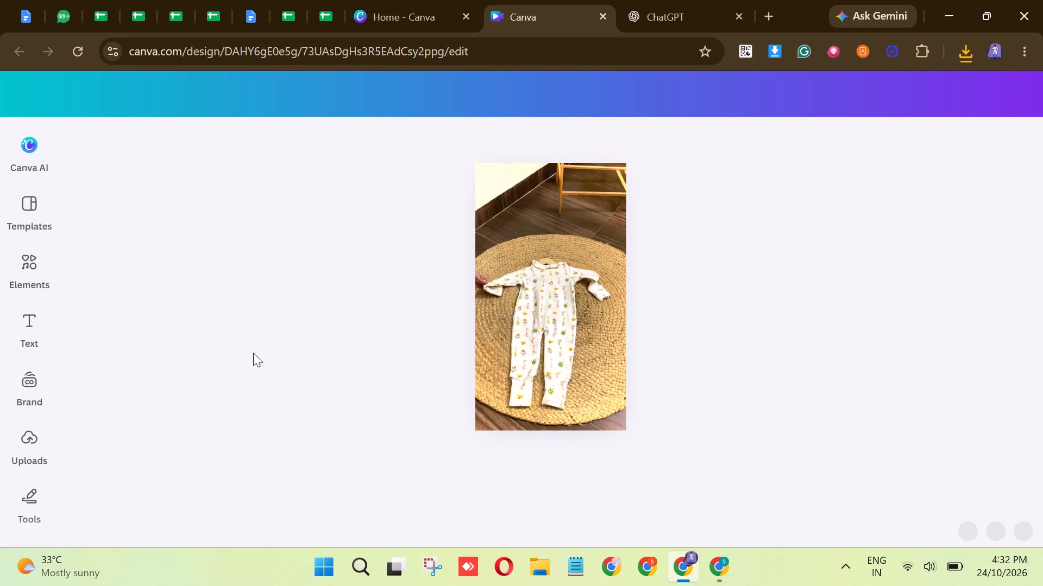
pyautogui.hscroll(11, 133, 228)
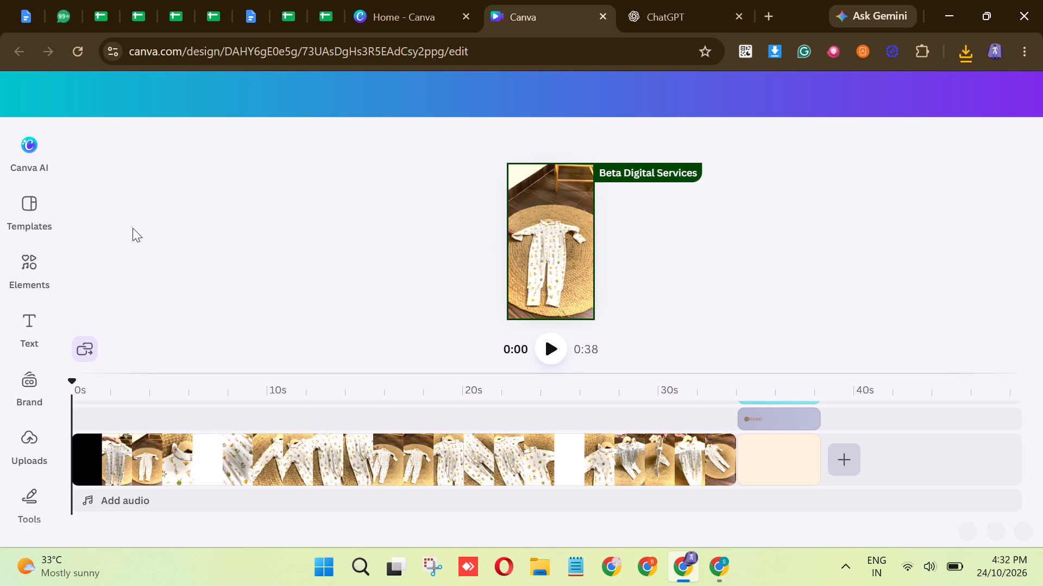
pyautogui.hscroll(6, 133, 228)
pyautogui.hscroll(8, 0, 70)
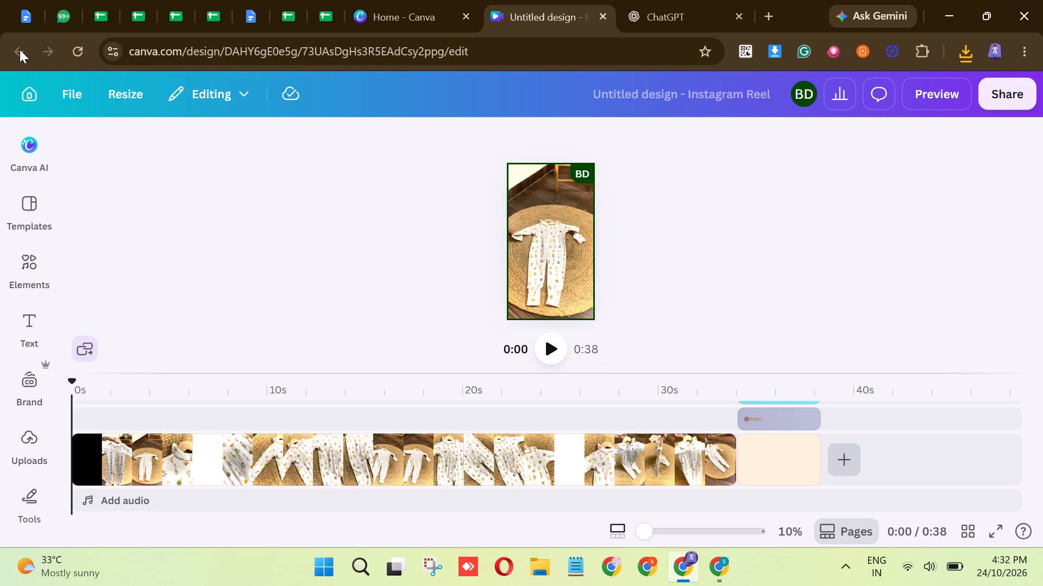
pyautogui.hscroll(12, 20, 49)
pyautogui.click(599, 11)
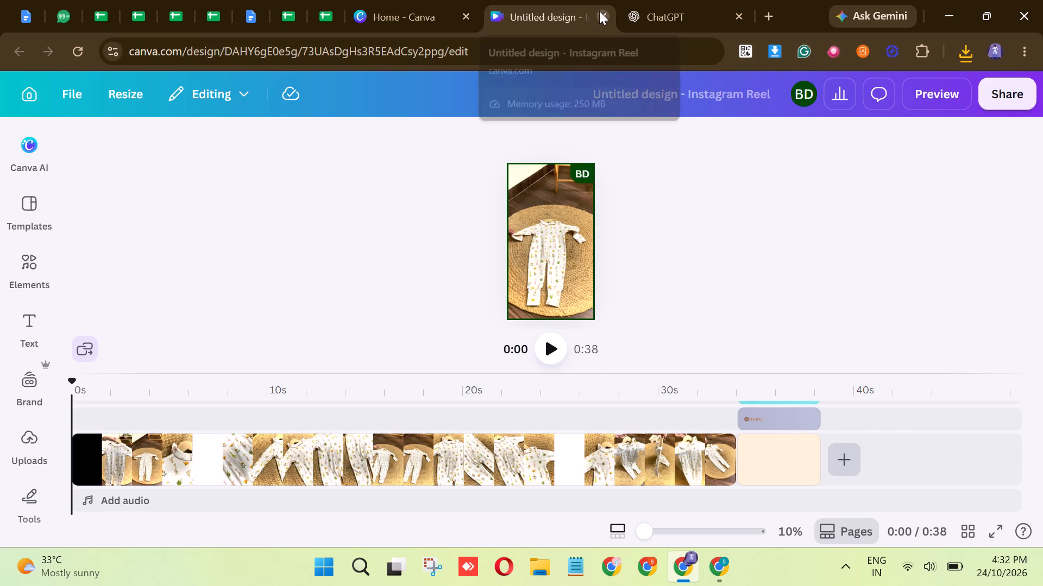
# Find the "lil" Instagram Reel among the recent designs and open it for editing.
pyautogui.scroll(3, 442, 219)
pyautogui.scroll(-2, 442, 219)
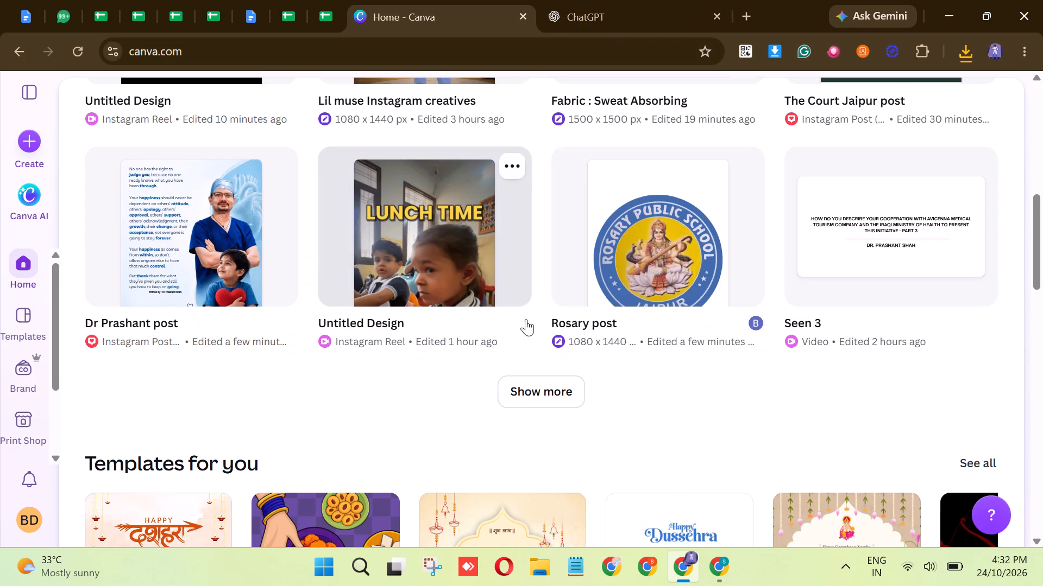
pyautogui.click(538, 393)
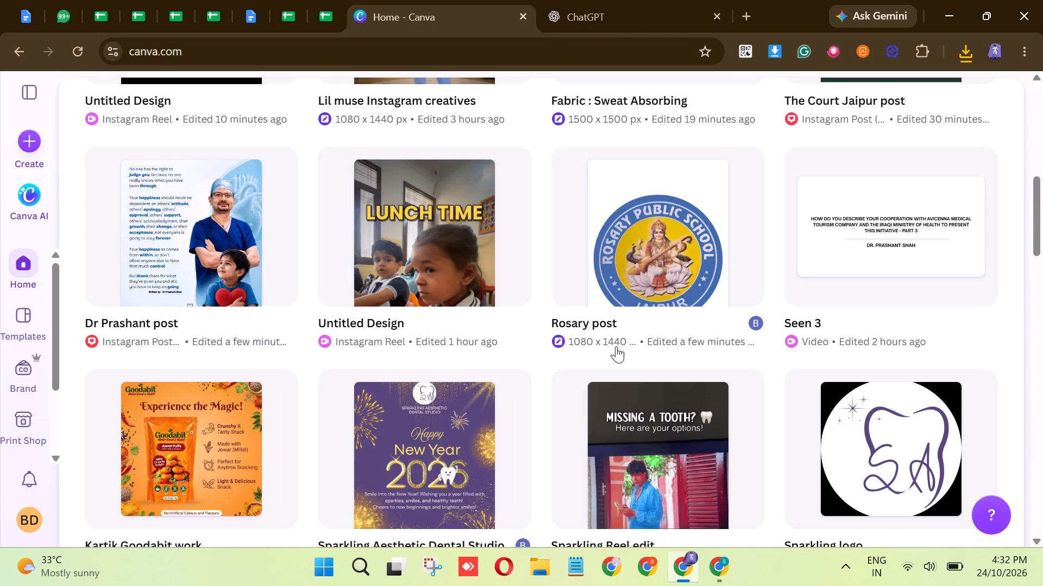
pyautogui.scroll(1, 736, 273)
pyautogui.scroll(-1, 705, 317)
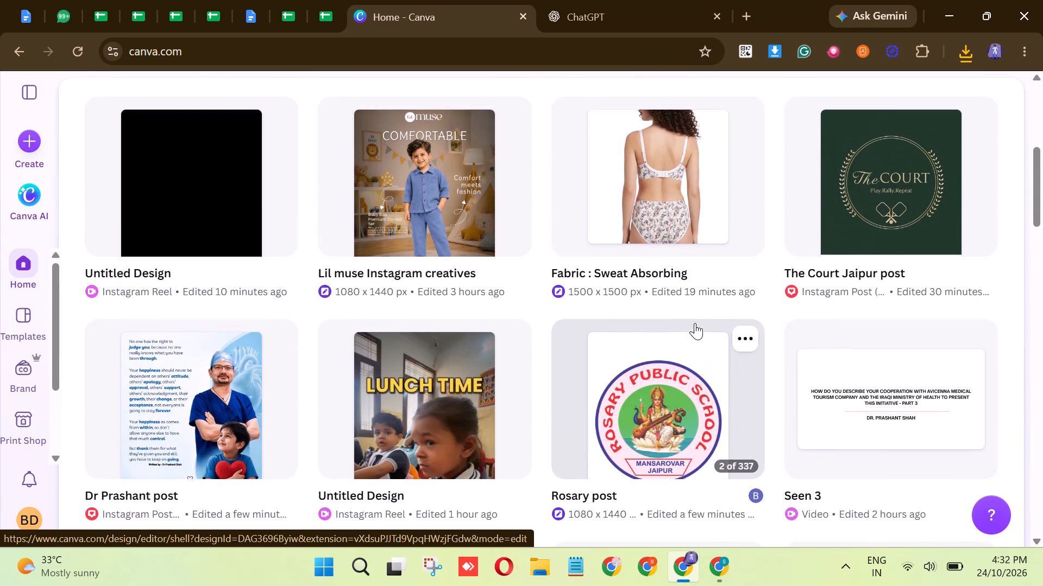
pyautogui.scroll(-4, 695, 323)
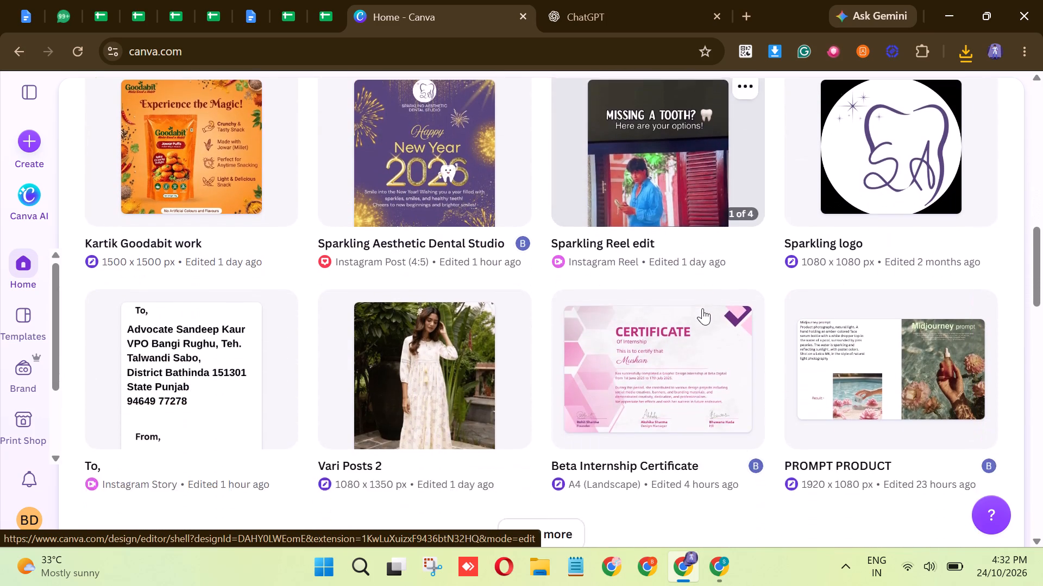
pyautogui.scroll(-2, 702, 308)
pyautogui.click(551, 410)
pyautogui.scroll(-1, 551, 410)
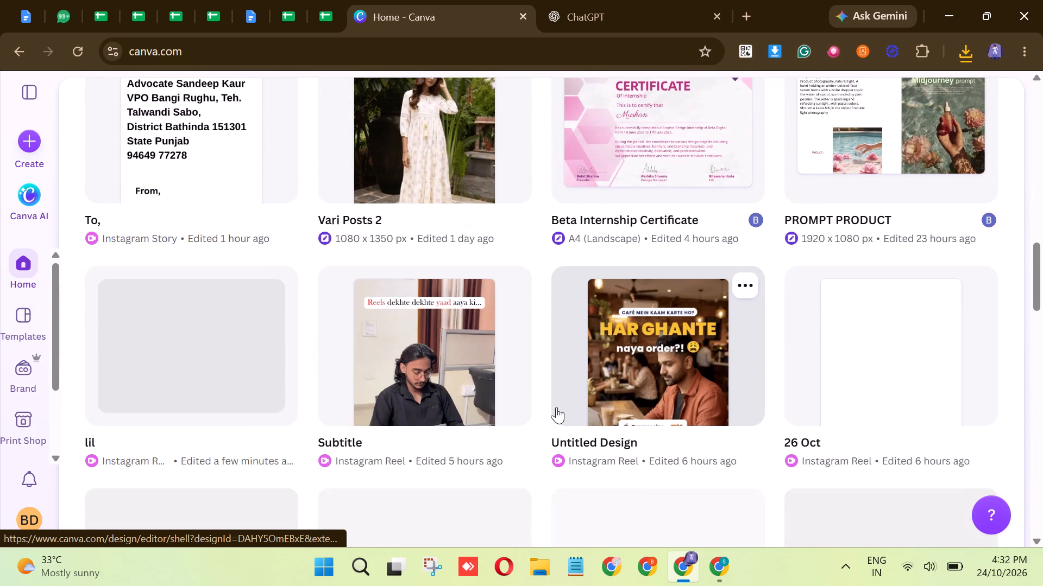
pyautogui.scroll(-1, 556, 407)
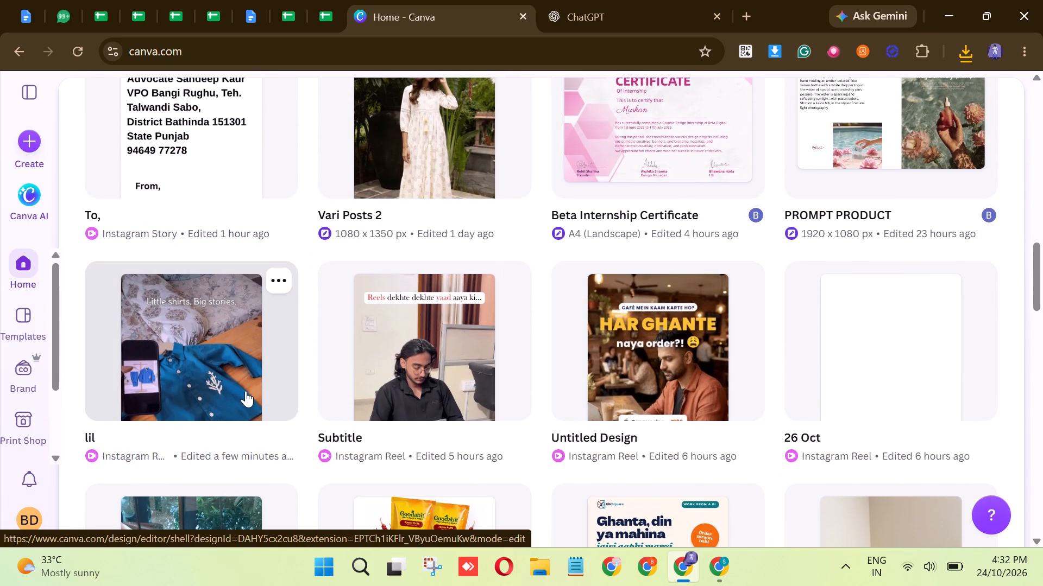
pyautogui.click(247, 390)
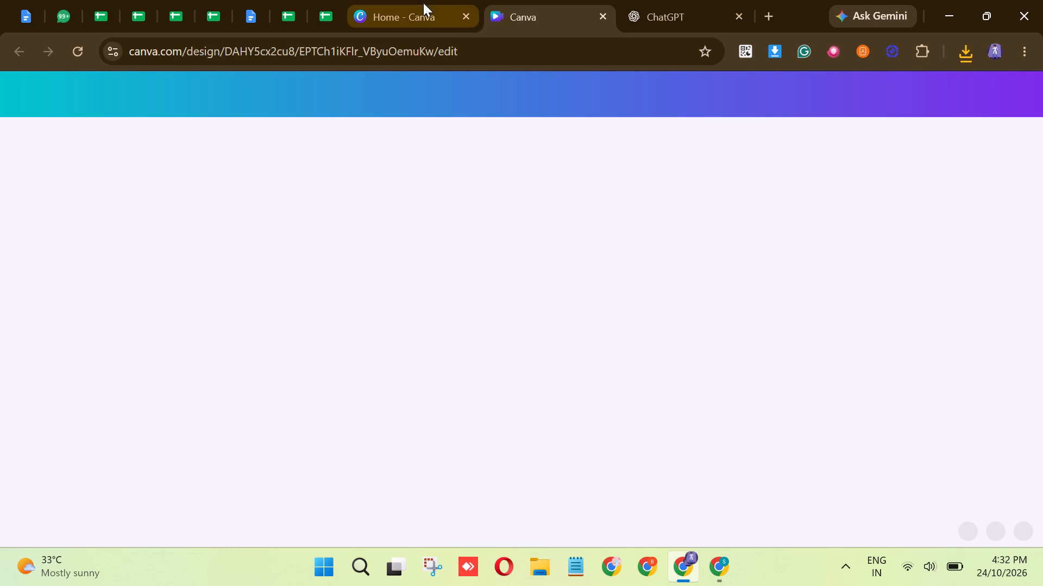
# Create a new blank Instagram Reel design from the social media formats.
pyautogui.click(389, 8)
pyautogui.scroll(7, 373, 297)
pyautogui.click(452, 263)
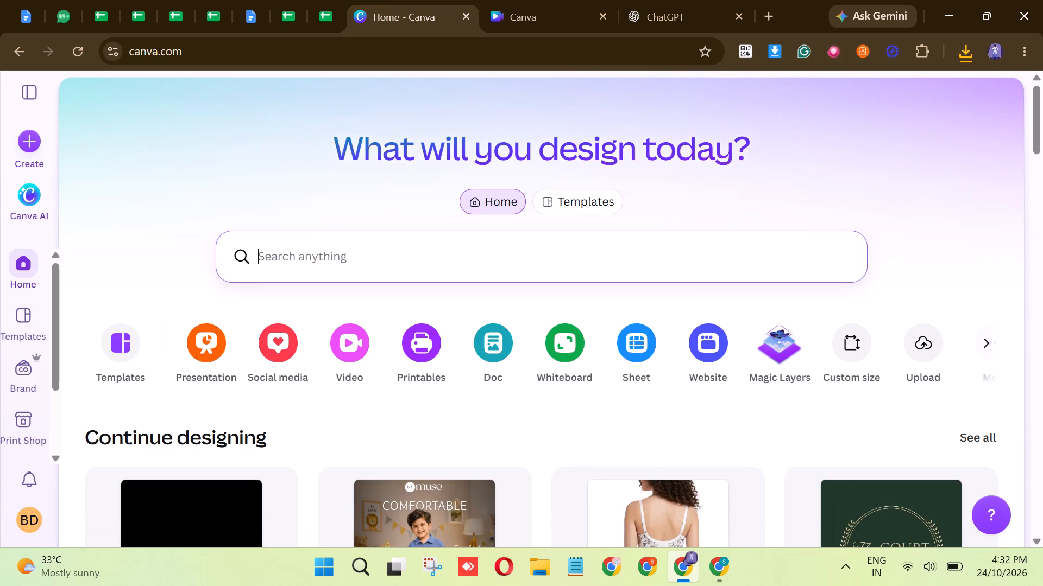
pyautogui.click(284, 385)
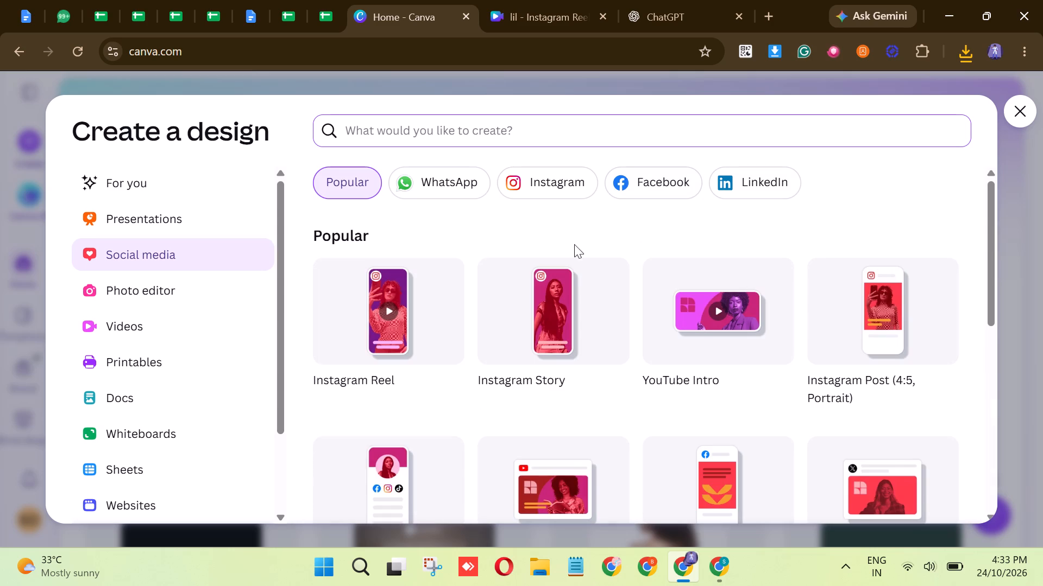
pyautogui.click(394, 286)
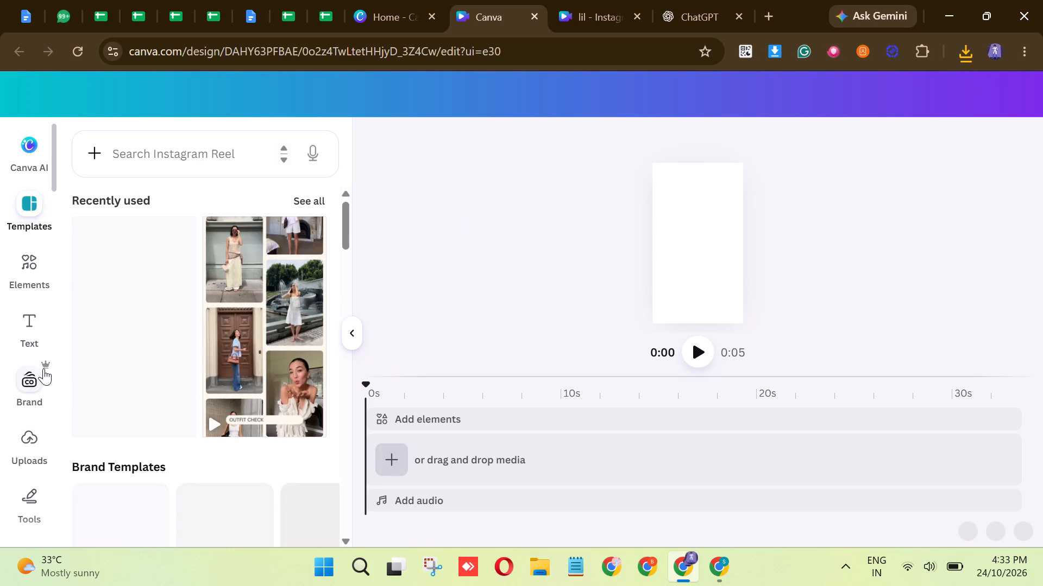
# Browse the Downloads folder for a file to upload to the new reel's media library.
pyautogui.click(28, 441)
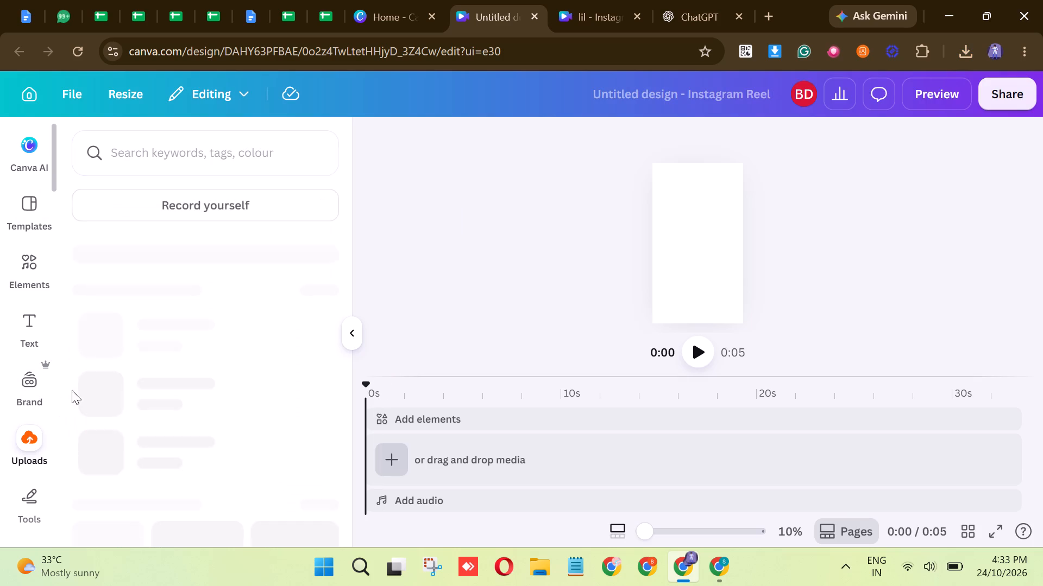
pyautogui.click(248, 203)
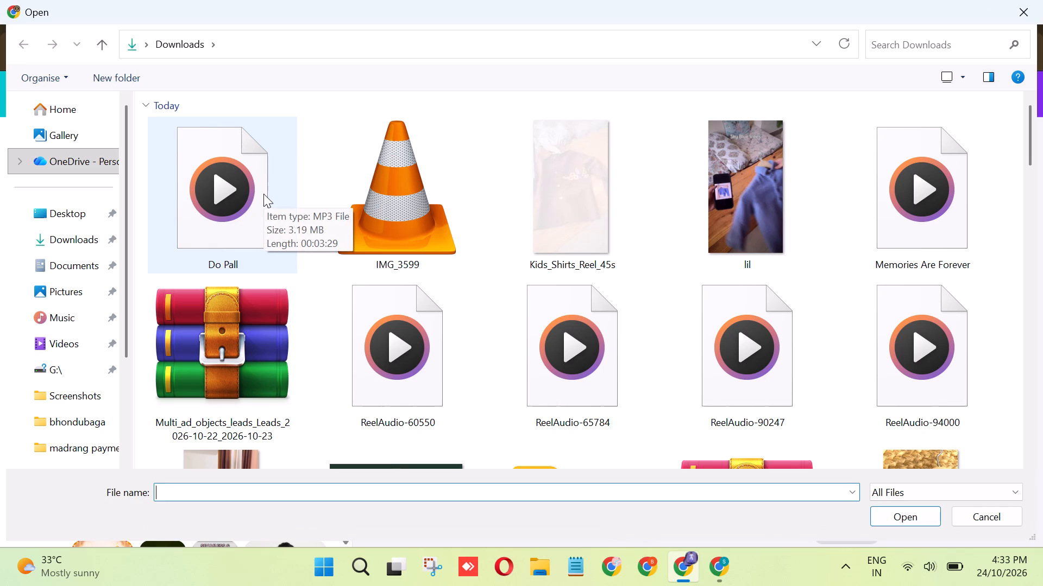
pyautogui.scroll(1, 344, 284)
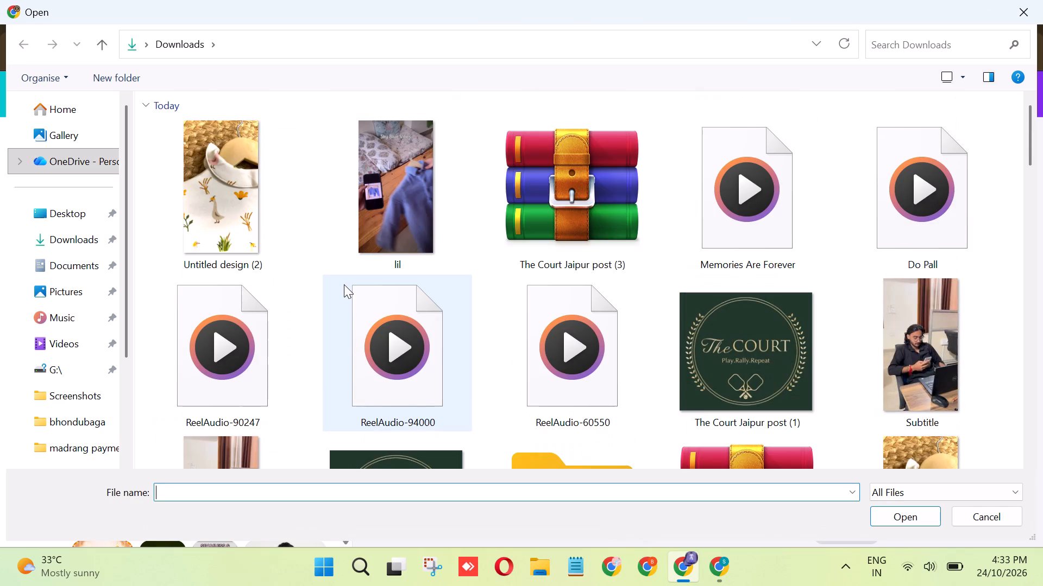
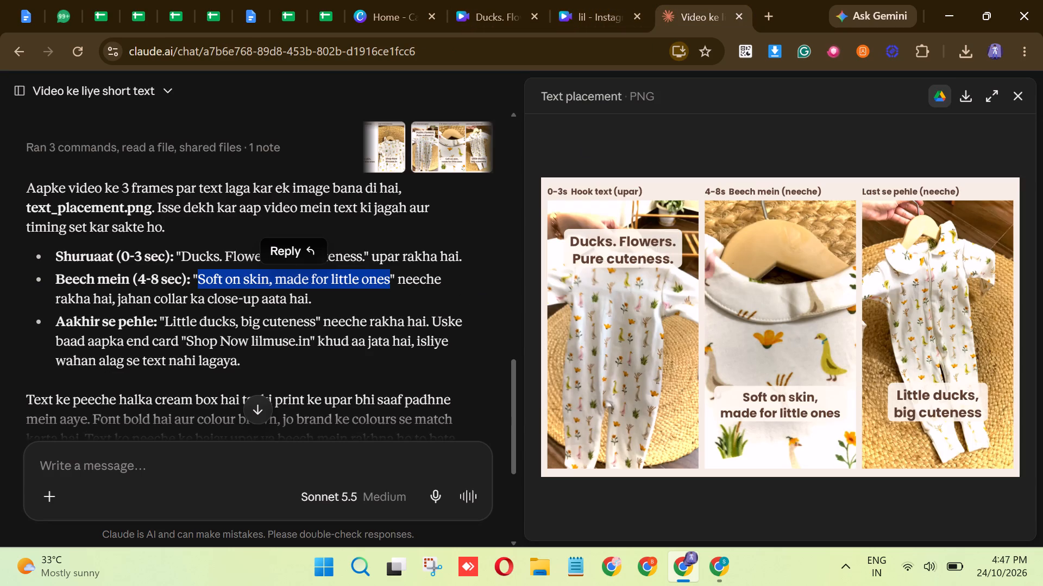
pyautogui.moveTo(162, 321); pyautogui.dragTo(293, 328)
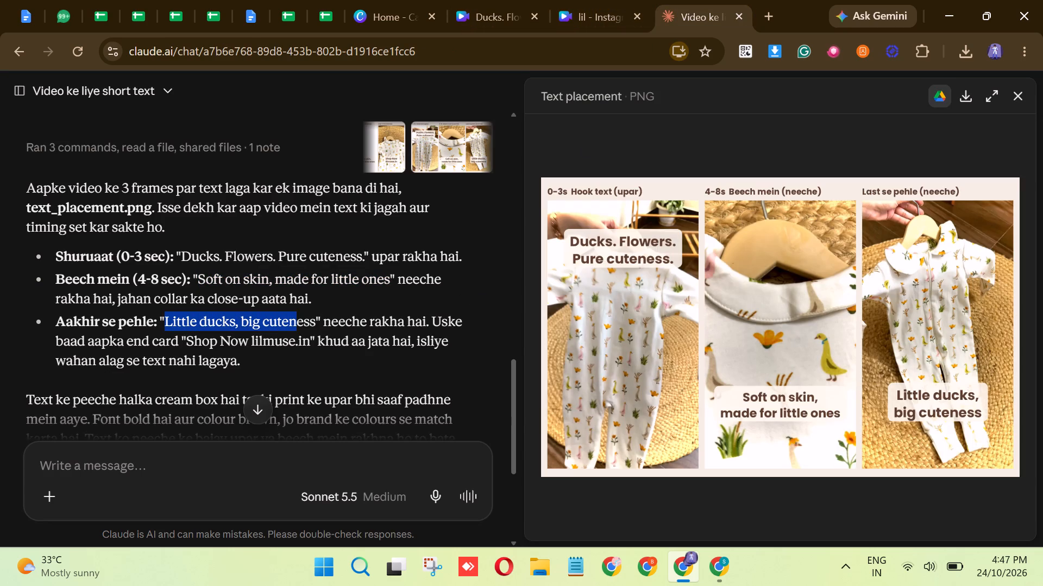
pyautogui.moveTo(293, 328); pyautogui.dragTo(315, 328)
pyautogui.hotkey('ctrl', 'c')
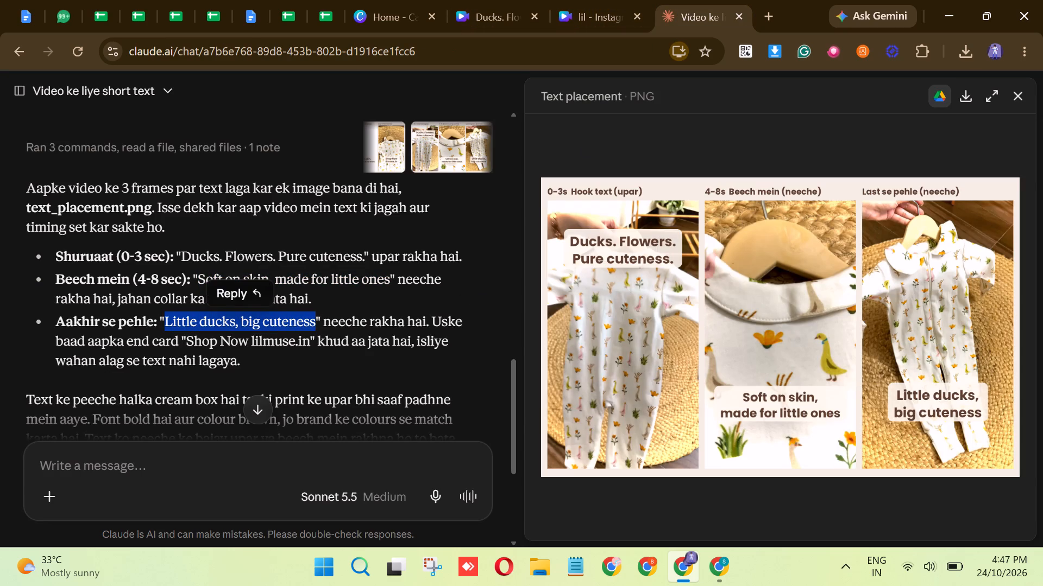
pyautogui.click(488, 2)
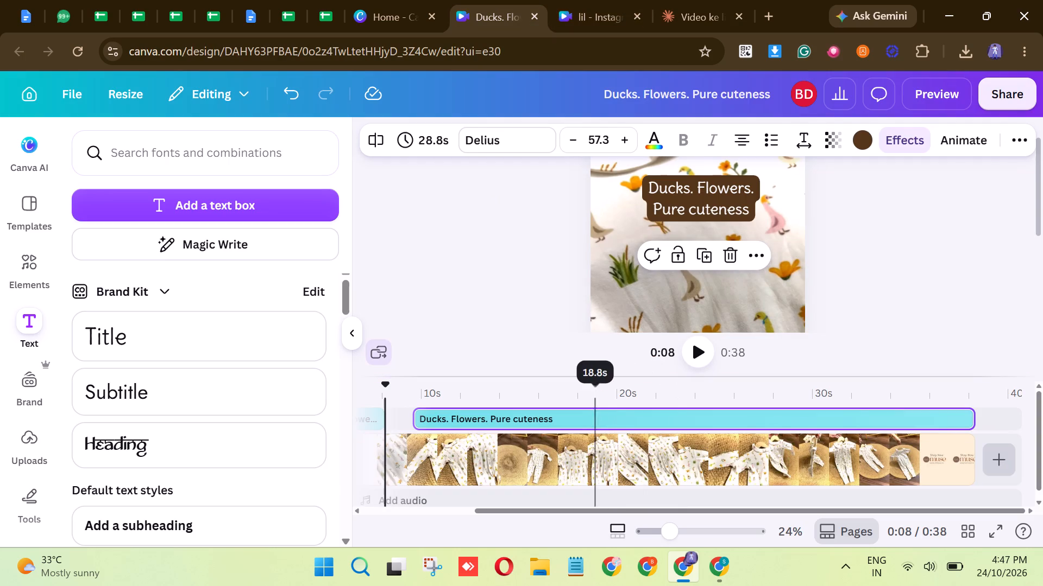
pyautogui.tripleClick(687, 205)
pyautogui.doubleClick(687, 205)
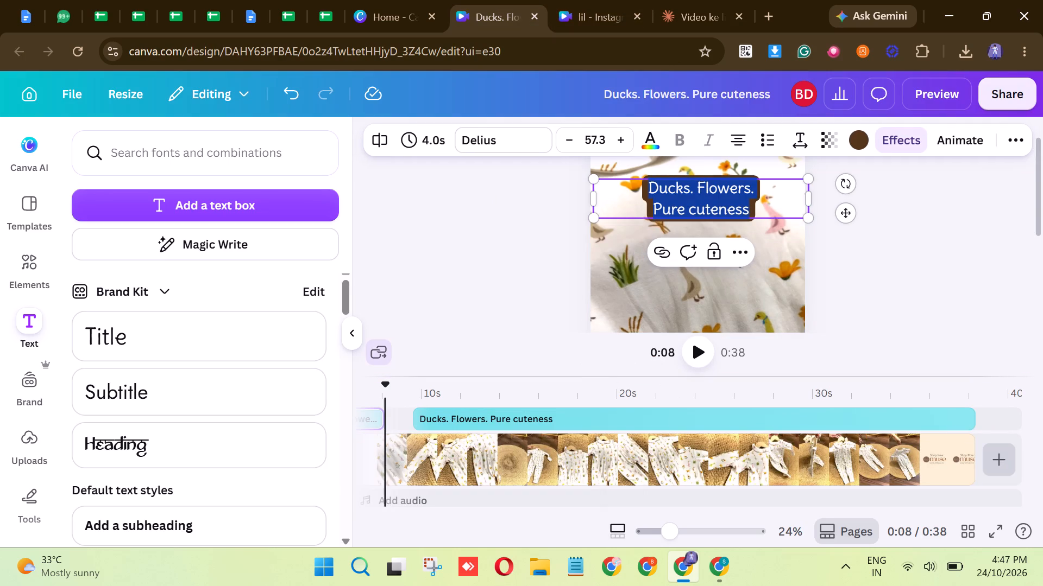
pyautogui.moveTo(777, 201); pyautogui.dragTo(613, 173)
pyautogui.hotkey('ctrl', 'v')
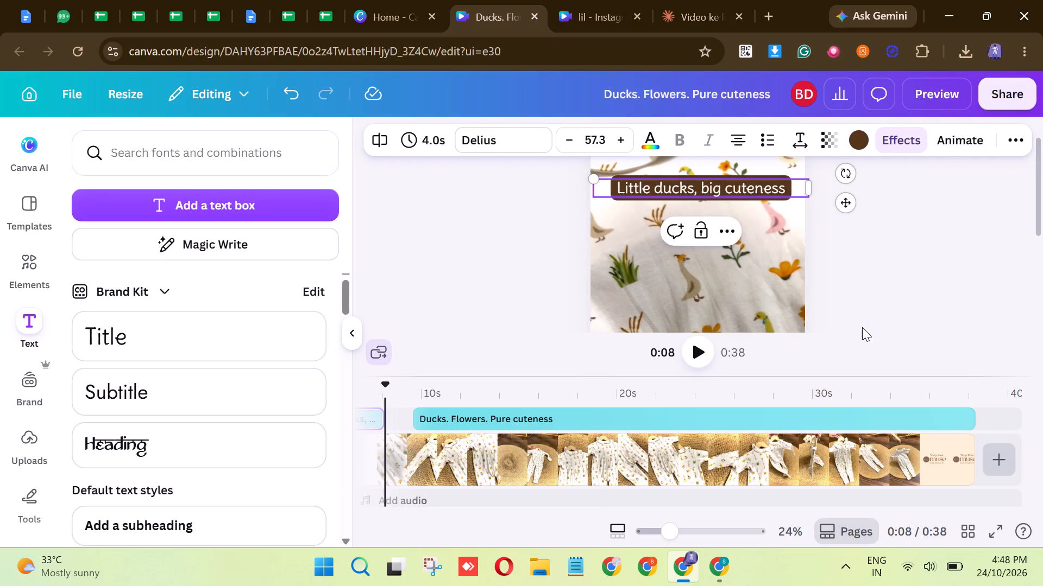
pyautogui.click(933, 280)
# Play the reel from the beginning to review the text overlays and their timing.
pyautogui.moveTo(387, 388); pyautogui.dragTo(132, 376)
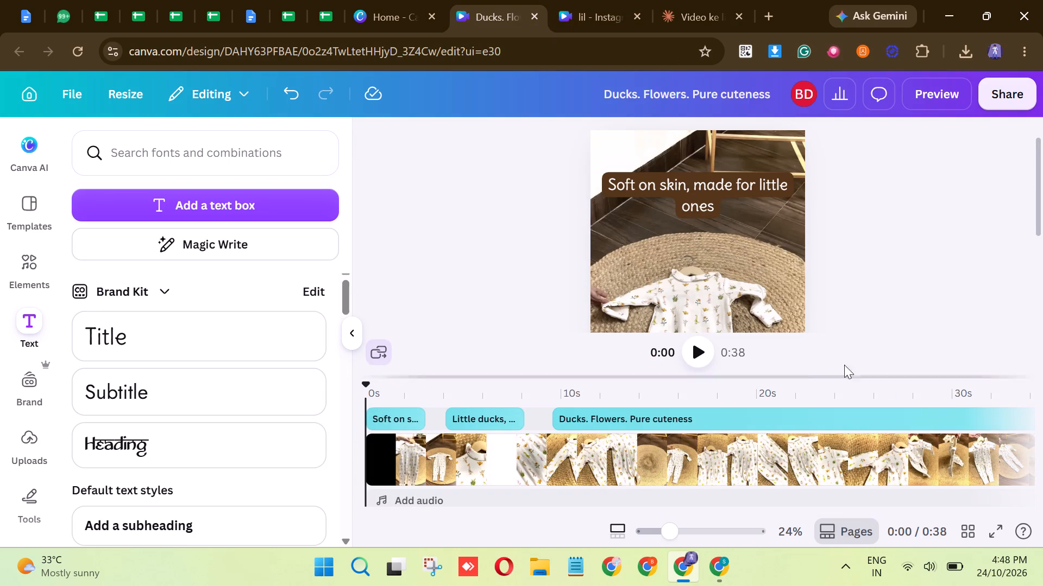
pyautogui.click(703, 349)
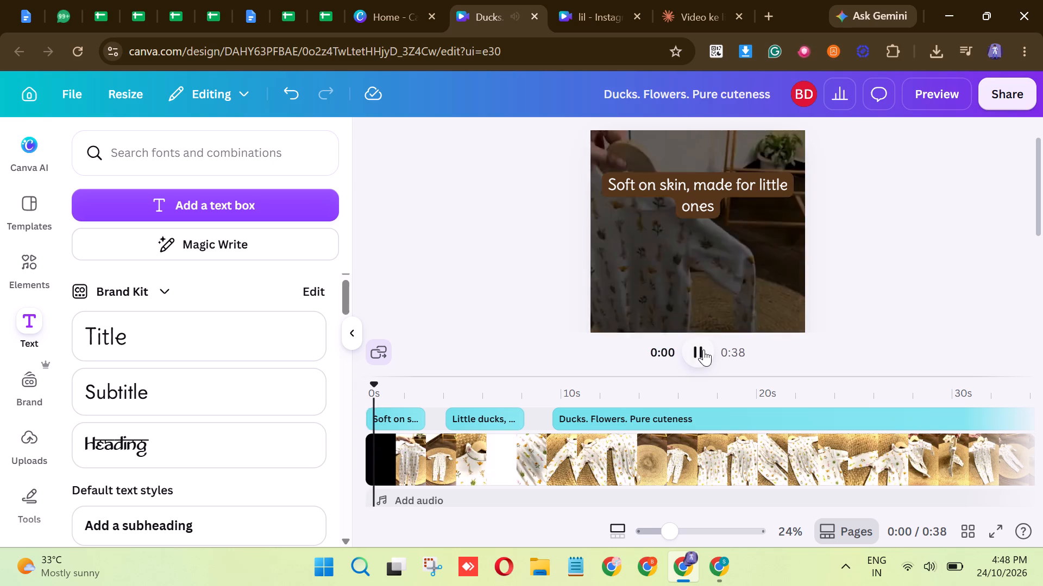